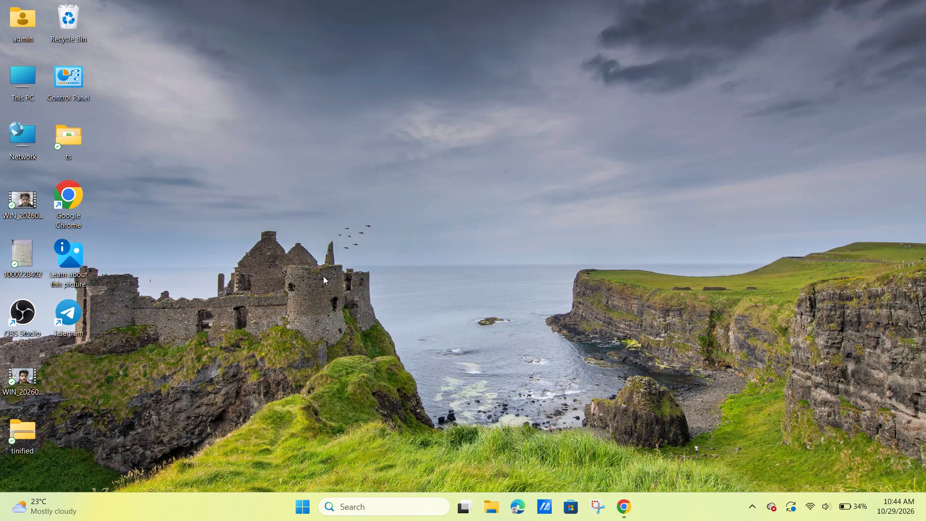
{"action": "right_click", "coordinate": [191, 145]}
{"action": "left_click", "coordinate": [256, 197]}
Switch to Chrome and bring up The Funded Room's USTECH100 trading page.
{"action": "left_click", "coordinate": [632, 510]}
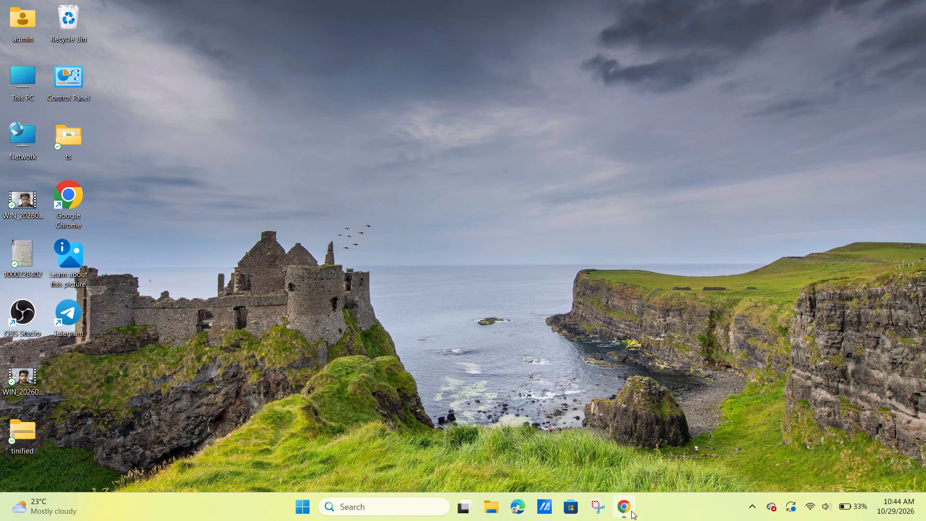
{"action": "left_click_drag", "start_coordinate": [688, 241], "coordinate": [675, 321]}
{"action": "left_click_drag", "start_coordinate": [634, 333], "coordinate": [637, 377]}
{"action": "left_click", "coordinate": [637, 377]}
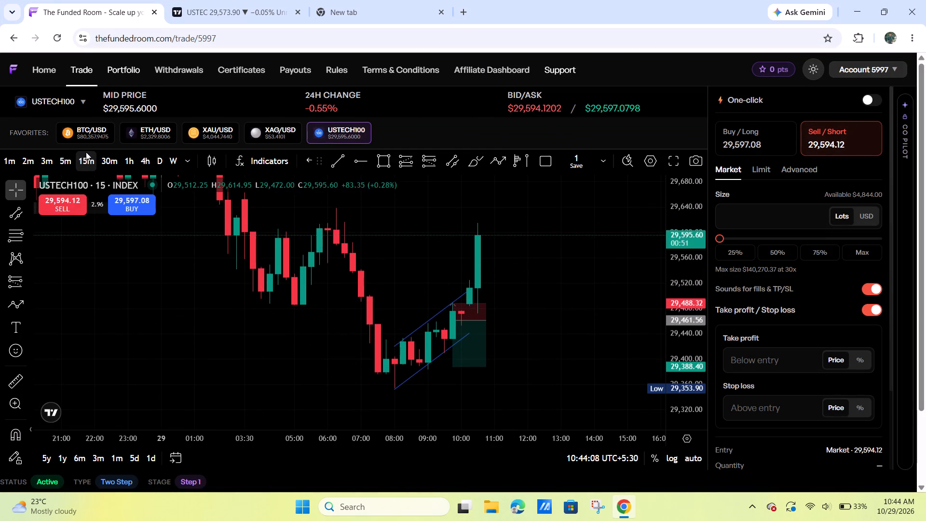
{"action": "left_click", "coordinate": [107, 0]}
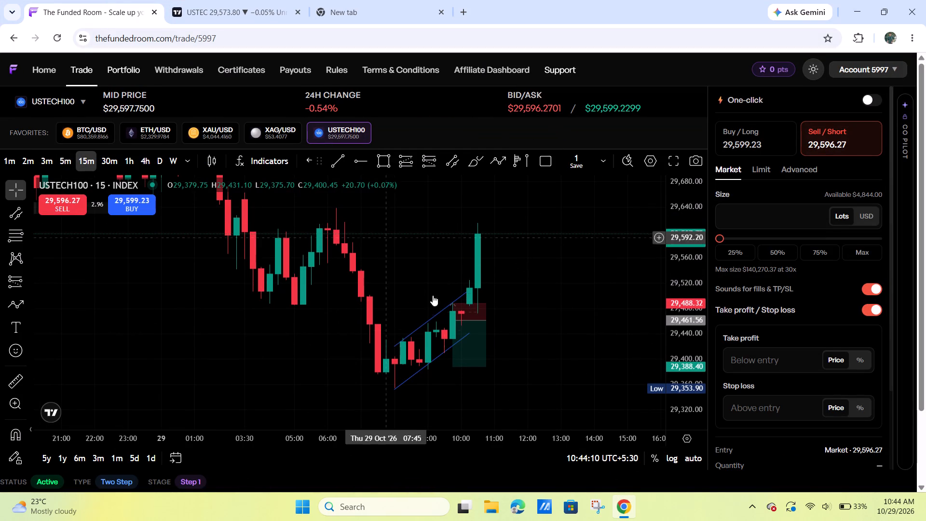
Open the account's trade history below the chart and examine the most recent trades.
{"action": "scroll", "coordinate": [628, 336], "scroll_direction": "down", "scroll_amount": 2}
{"action": "scroll", "coordinate": [865, 312], "scroll_direction": "down", "scroll_amount": 5}
{"action": "scroll", "coordinate": [787, 497], "scroll_direction": "down", "scroll_amount": 5}
{"action": "scroll", "coordinate": [491, 489], "scroll_direction": "down", "scroll_amount": 5}
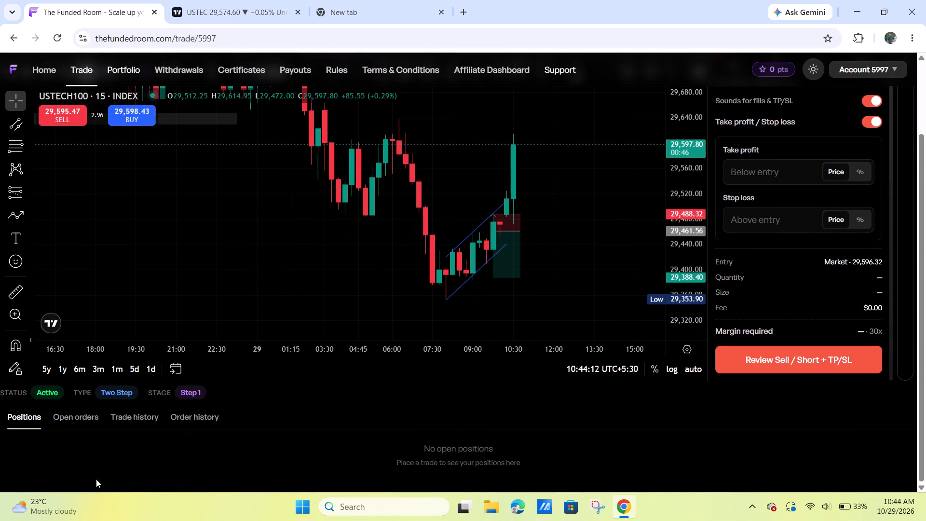
{"action": "left_click", "coordinate": [138, 417]}
{"action": "scroll", "coordinate": [522, 407], "scroll_direction": "down", "scroll_amount": 2}
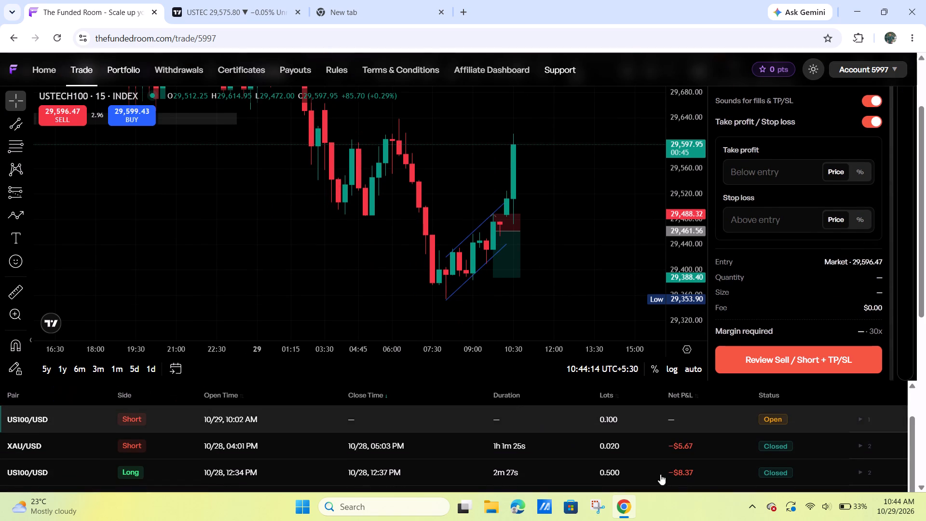
{"action": "scroll", "coordinate": [753, 464], "scroll_direction": "up", "scroll_amount": 1}
{"action": "scroll", "coordinate": [755, 464], "scroll_direction": "down", "scroll_amount": 1}
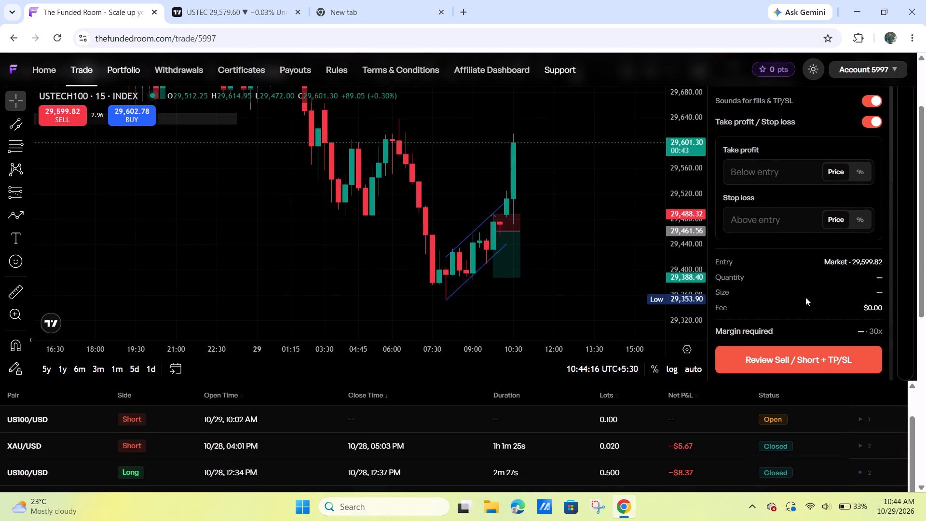
{"action": "scroll", "coordinate": [790, 299], "scroll_direction": "up", "scroll_amount": 5}
{"action": "scroll", "coordinate": [852, 222], "scroll_direction": "up", "scroll_amount": 5}
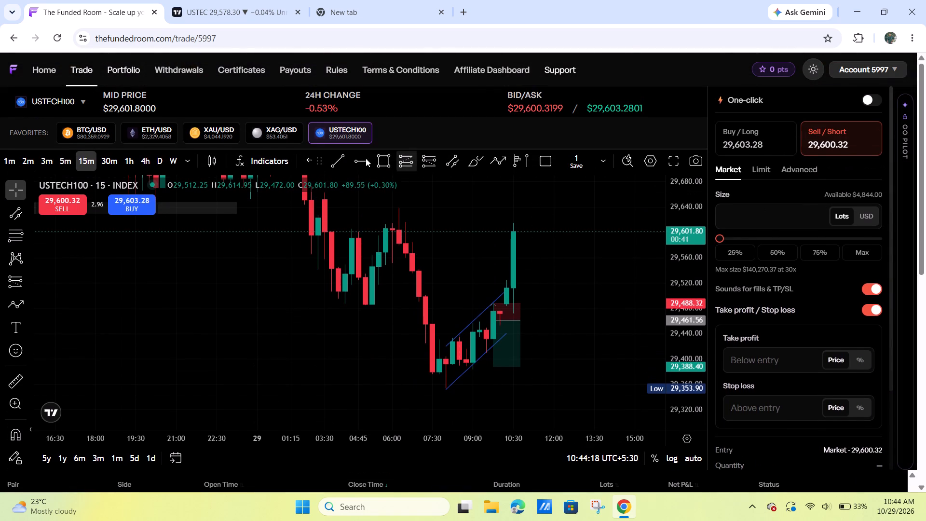
Reload the trading page and review the refreshed trade history, including the latest US100/USD short trade.
{"action": "left_click", "coordinate": [59, 36]}
{"action": "scroll", "coordinate": [799, 279], "scroll_direction": "down", "scroll_amount": 3}
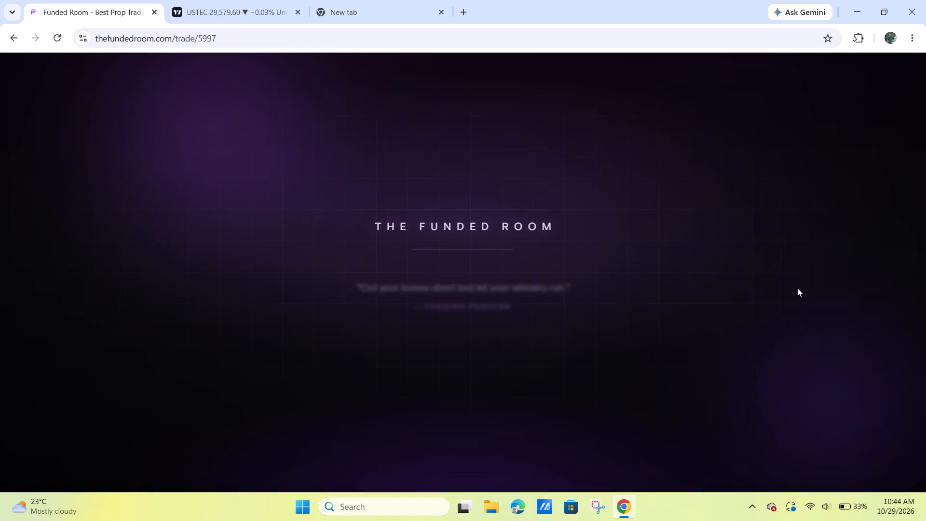
{"action": "scroll", "coordinate": [797, 288], "scroll_direction": "down", "scroll_amount": 2}
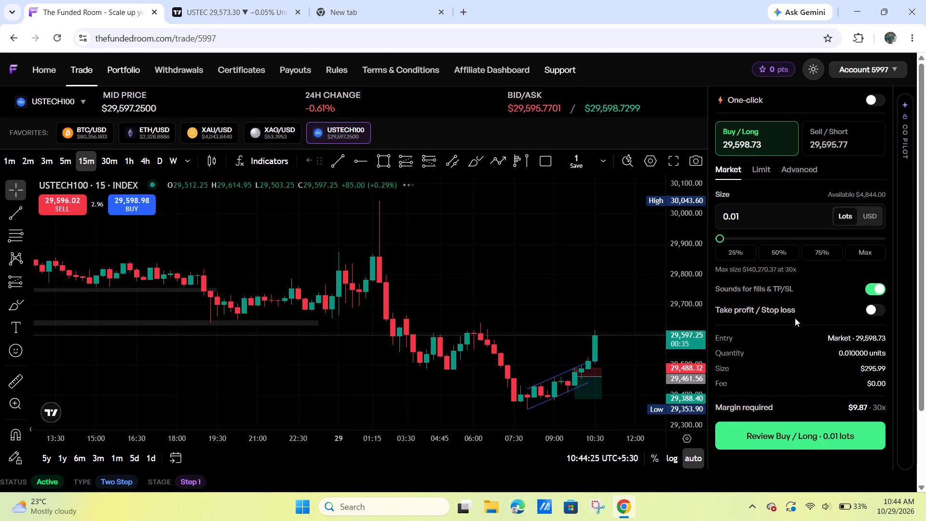
{"action": "scroll", "coordinate": [794, 321], "scroll_direction": "down", "scroll_amount": 7}
{"action": "left_click", "coordinate": [136, 422]}
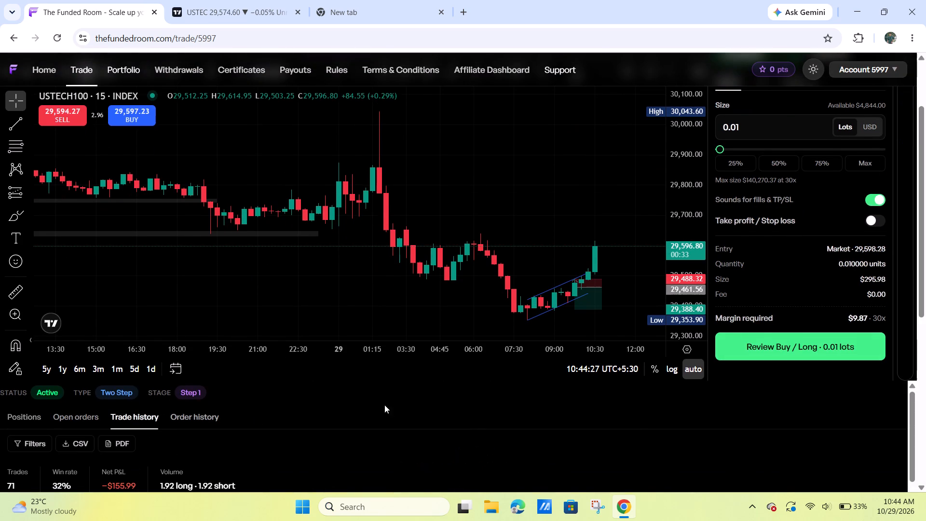
{"action": "scroll", "coordinate": [587, 365], "scroll_direction": "down", "scroll_amount": 2}
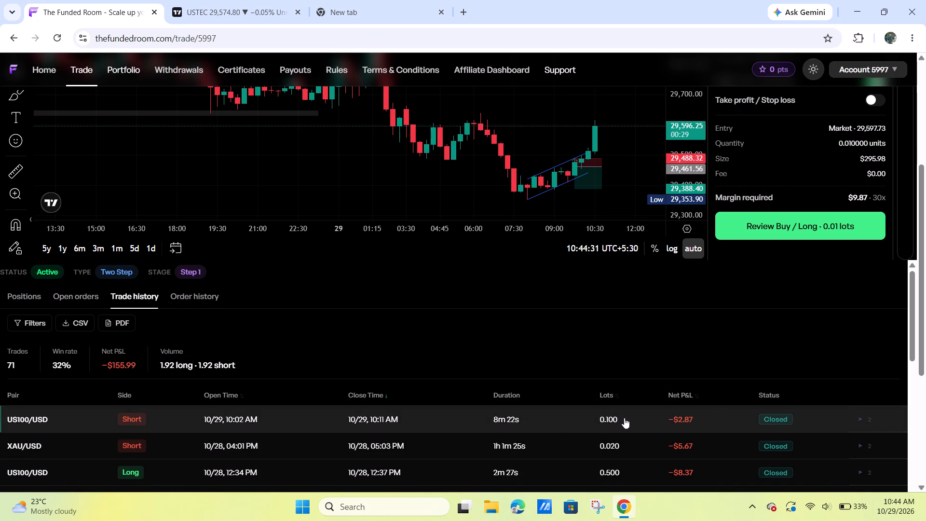
{"action": "scroll", "coordinate": [702, 449], "scroll_direction": "down", "scroll_amount": 1}
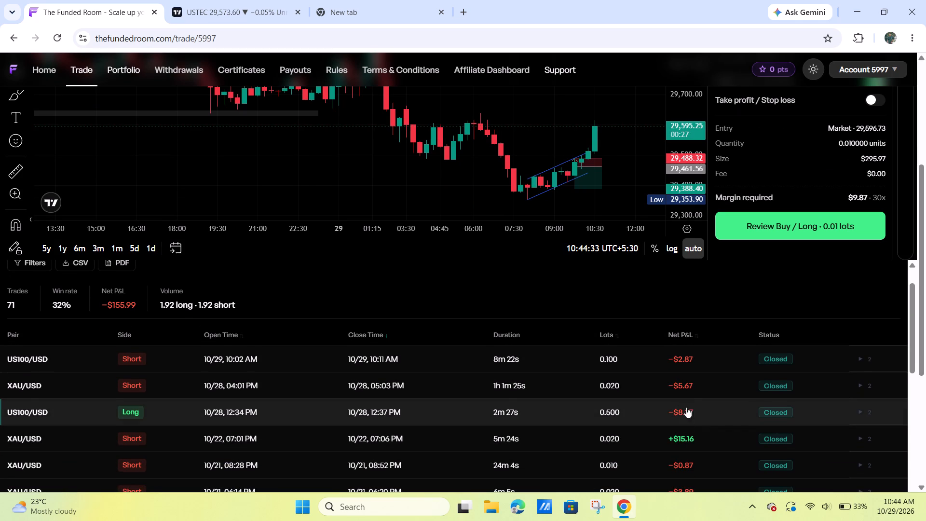
{"action": "scroll", "coordinate": [694, 367], "scroll_direction": "up", "scroll_amount": 6}
{"action": "scroll", "coordinate": [877, 200], "scroll_direction": "up", "scroll_amount": 7}
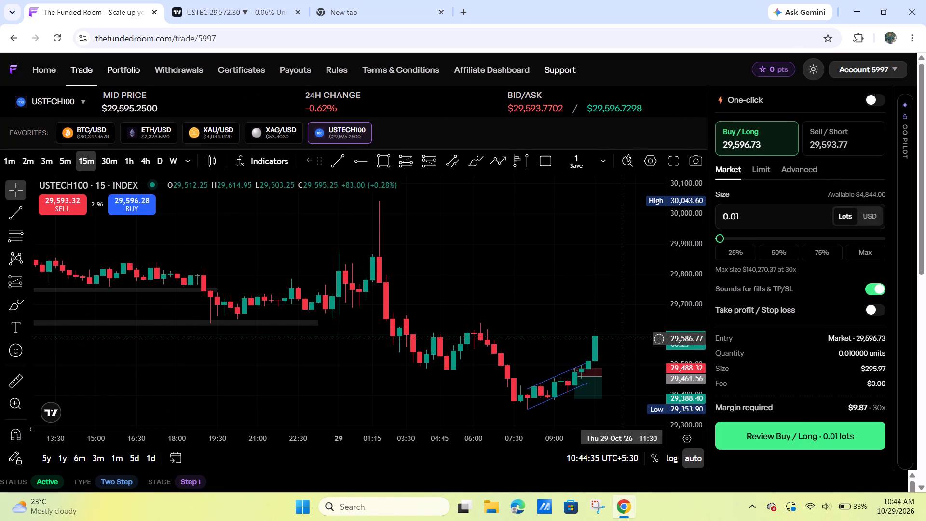
Delete the short position drawing from the 15-minute USTECH100 chart and dismiss the chart tip.
{"action": "double_click", "coordinate": [605, 391]}
{"action": "left_click", "coordinate": [445, 183]}
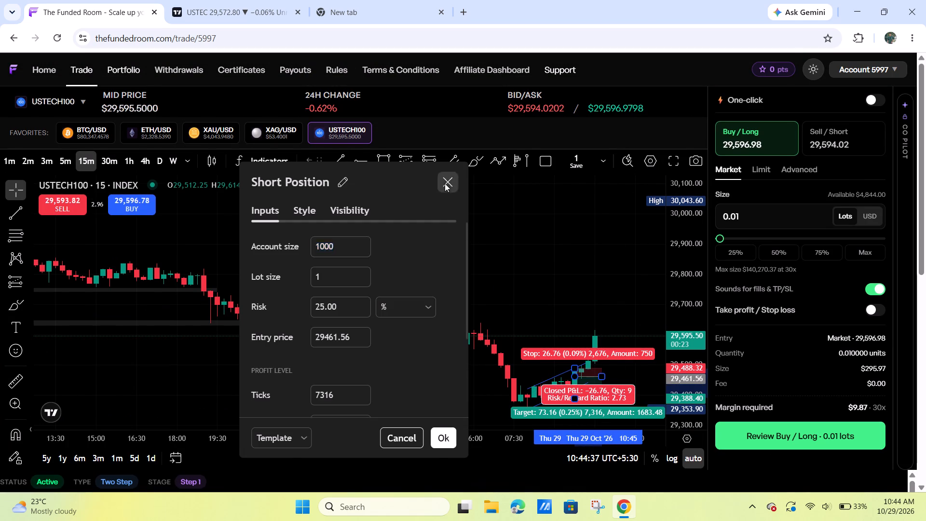
{"action": "left_click", "coordinate": [667, 194]}
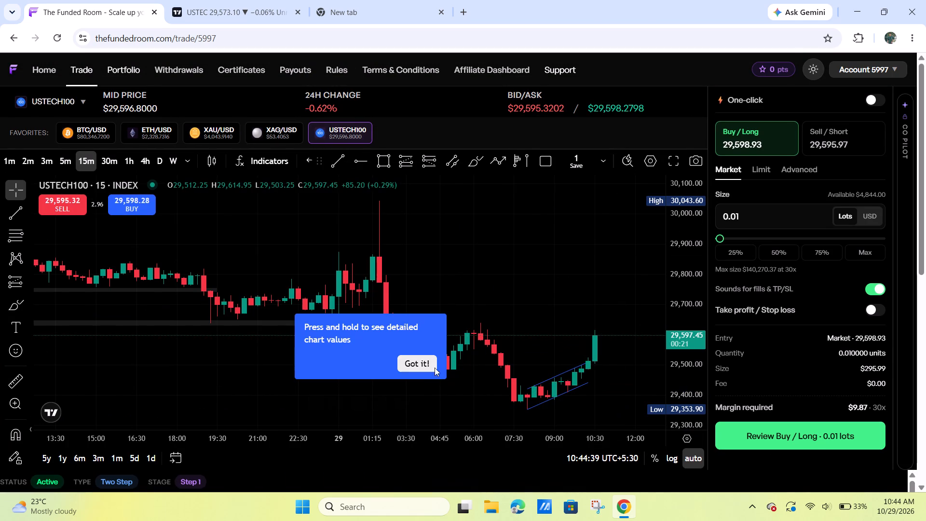
{"action": "left_click", "coordinate": [425, 358]}
Switch the USTECH100 chart to the 1-hour timeframe.
{"action": "left_click_drag", "start_coordinate": [473, 274], "coordinate": [234, 233]}
{"action": "left_click", "coordinate": [126, 151]}
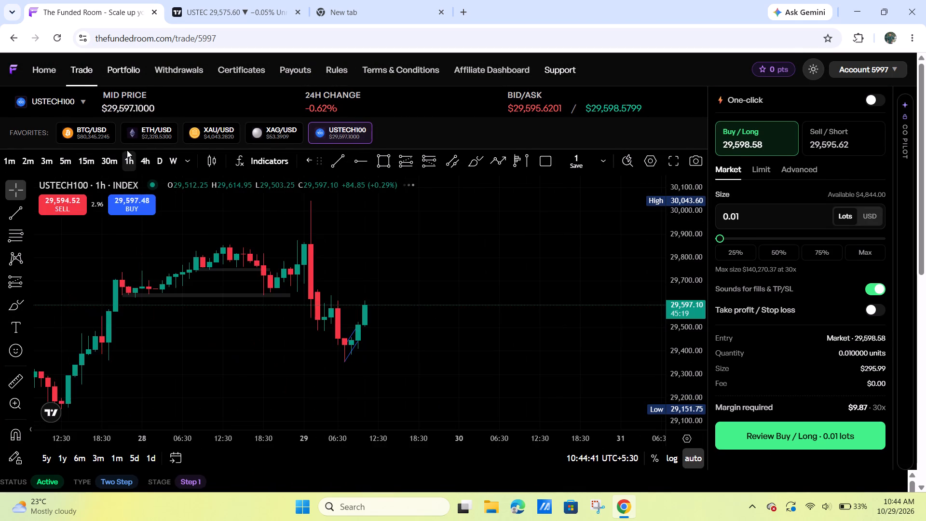
Delete the small ascending parallel channel drawn over the latest candles of the hourly USTECH100 chart.
{"action": "scroll", "coordinate": [429, 260], "scroll_direction": "down", "scroll_amount": 6}
{"action": "left_click_drag", "start_coordinate": [573, 326], "coordinate": [666, 348]}
{"action": "left_click_drag", "start_coordinate": [680, 386], "coordinate": [680, 234]}
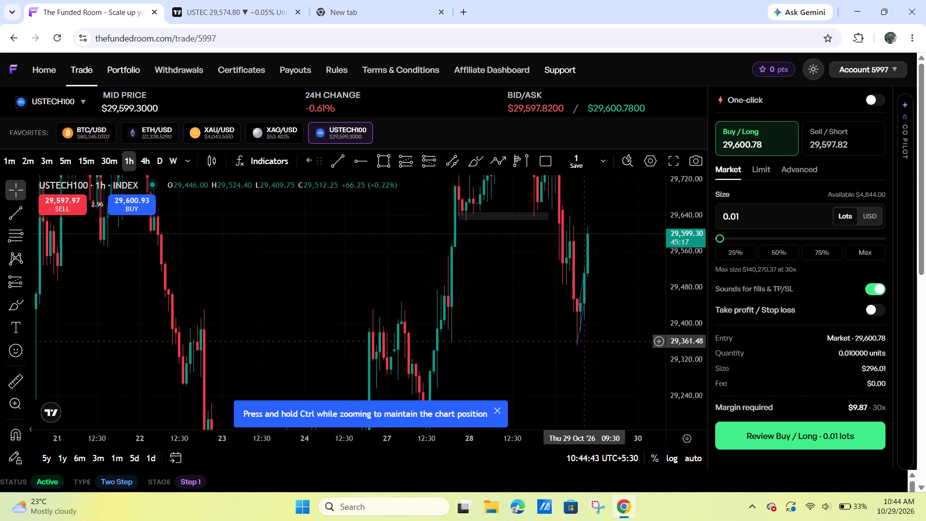
{"action": "scroll", "coordinate": [561, 366], "scroll_direction": "up", "scroll_amount": 7}
{"action": "left_click_drag", "start_coordinate": [690, 264], "coordinate": [641, 364]}
{"action": "left_click_drag", "start_coordinate": [593, 361], "coordinate": [584, 361]}
{"action": "left_click", "coordinate": [512, 310]}
{"action": "left_click", "coordinate": [507, 307]}
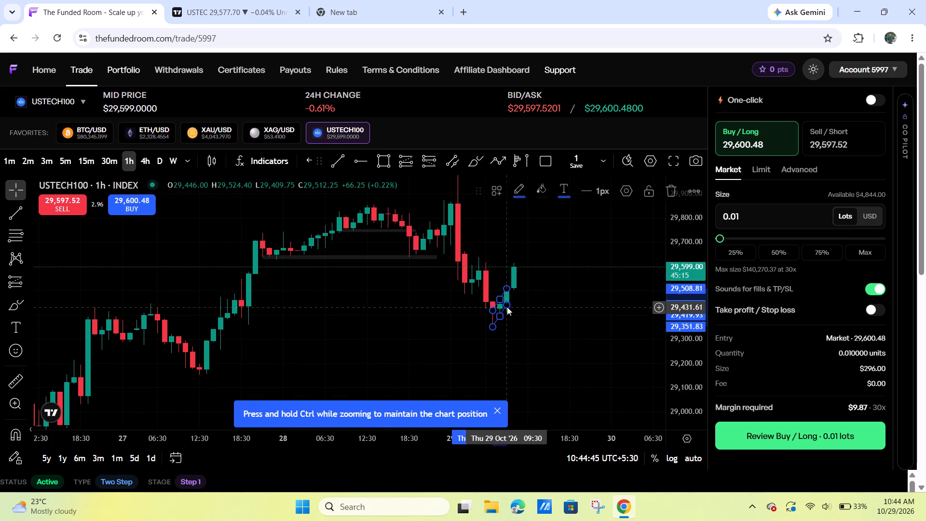
{"action": "left_click", "coordinate": [676, 189]}
Open the XAU/USD chart from the favorites and look over its 1-hour price action.
{"action": "left_click_drag", "start_coordinate": [589, 315], "coordinate": [556, 356]}
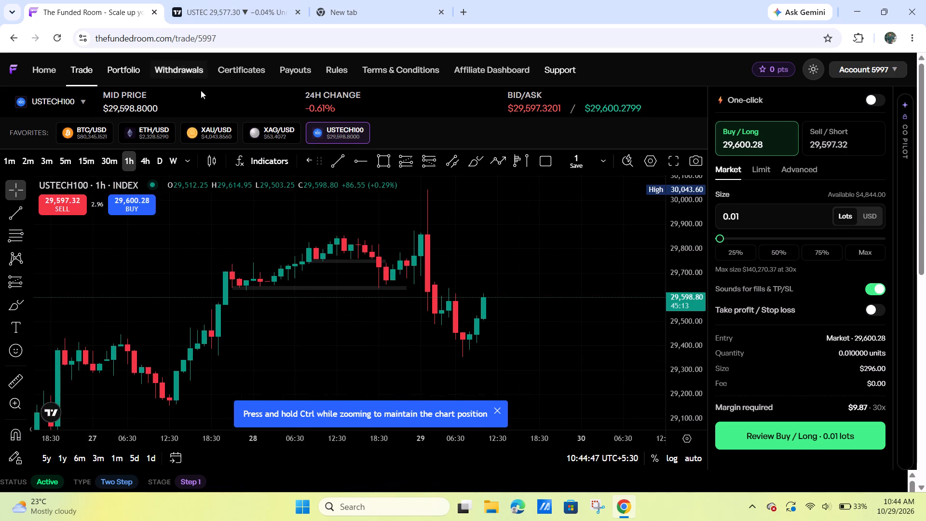
{"action": "left_click", "coordinate": [208, 133]}
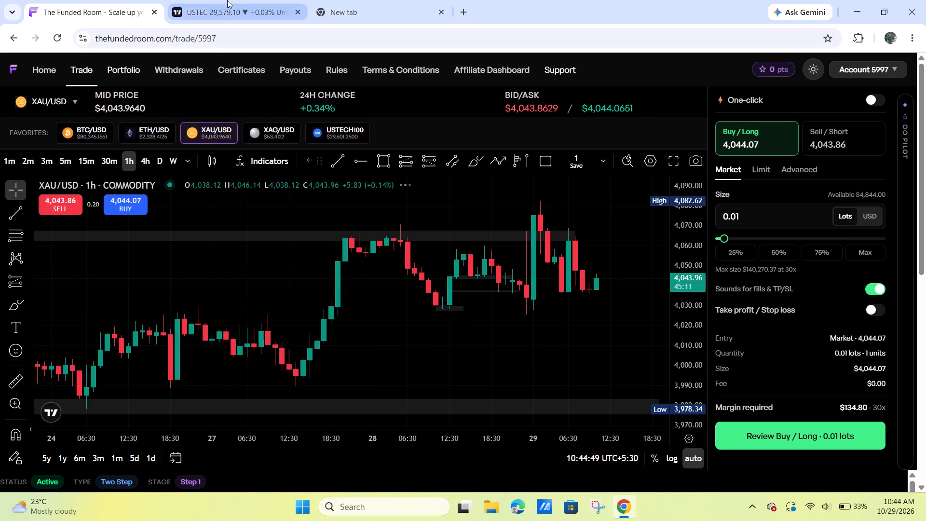
{"action": "scroll", "coordinate": [523, 374], "scroll_direction": "up", "scroll_amount": 3}
{"action": "scroll", "coordinate": [572, 351], "scroll_direction": "down", "scroll_amount": 6}
{"action": "left_click_drag", "start_coordinate": [604, 334], "coordinate": [531, 355]}
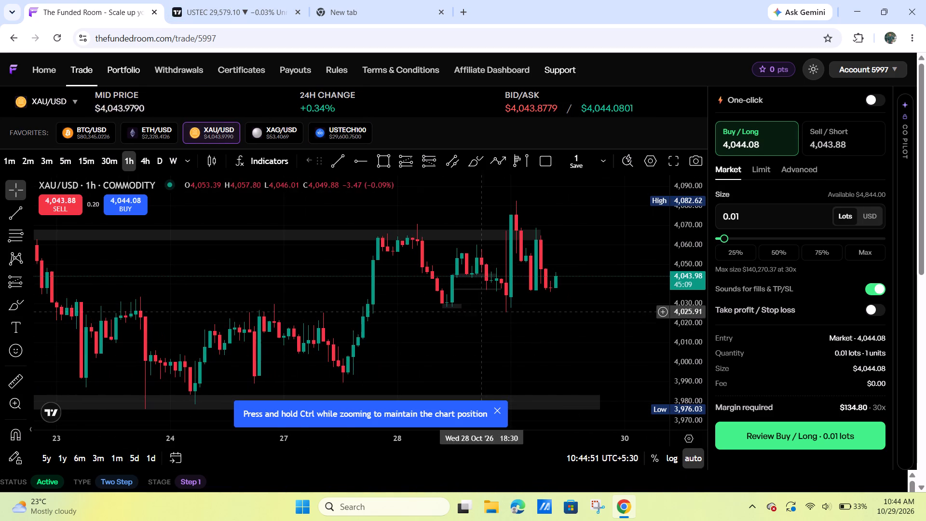
On the TradingView USTEC 3-minute chart, measure the price move from the channel breakout to just above the latest high.
{"action": "left_click", "coordinate": [210, 0]}
{"action": "scroll", "coordinate": [719, 270], "scroll_direction": "up", "scroll_amount": 3}
{"action": "scroll", "coordinate": [732, 262], "scroll_direction": "down", "scroll_amount": 1}
{"action": "left_click_drag", "start_coordinate": [756, 203], "coordinate": [733, 287]}
{"action": "left_click_drag", "start_coordinate": [707, 284], "coordinate": [671, 376]}
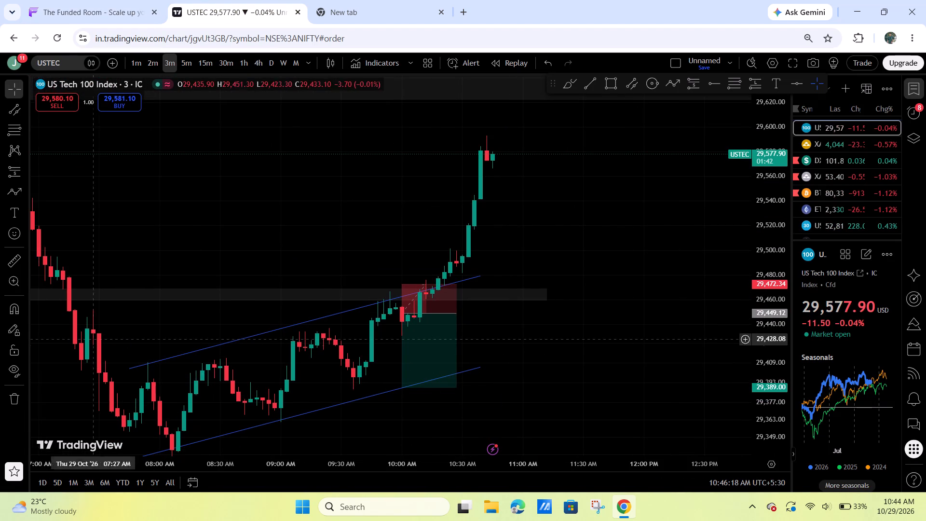
{"action": "left_click", "coordinate": [15, 264]}
{"action": "left_click", "coordinate": [441, 292]}
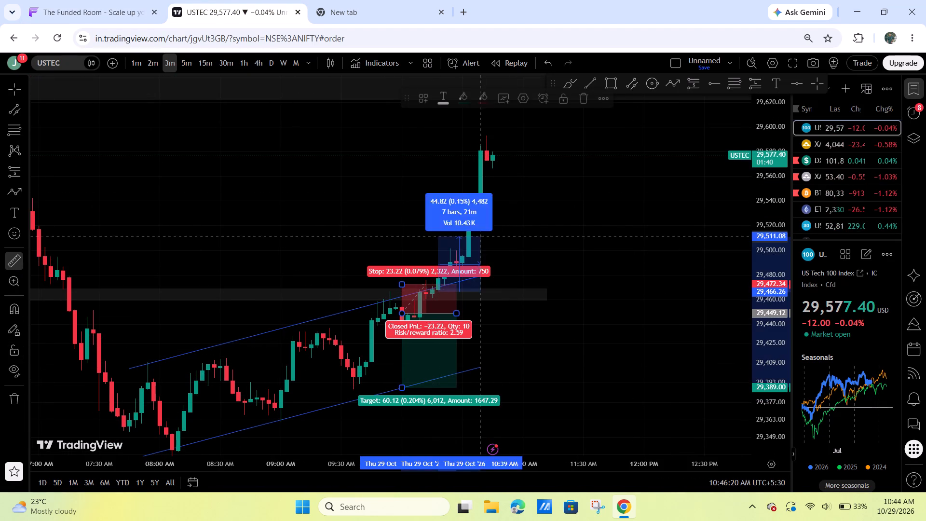
{"action": "left_click", "coordinate": [539, 134]}
Delete the short position drawing near the channel's upper line on the 3-minute USTEC chart.
{"action": "left_click_drag", "start_coordinate": [776, 188], "coordinate": [749, 337]}
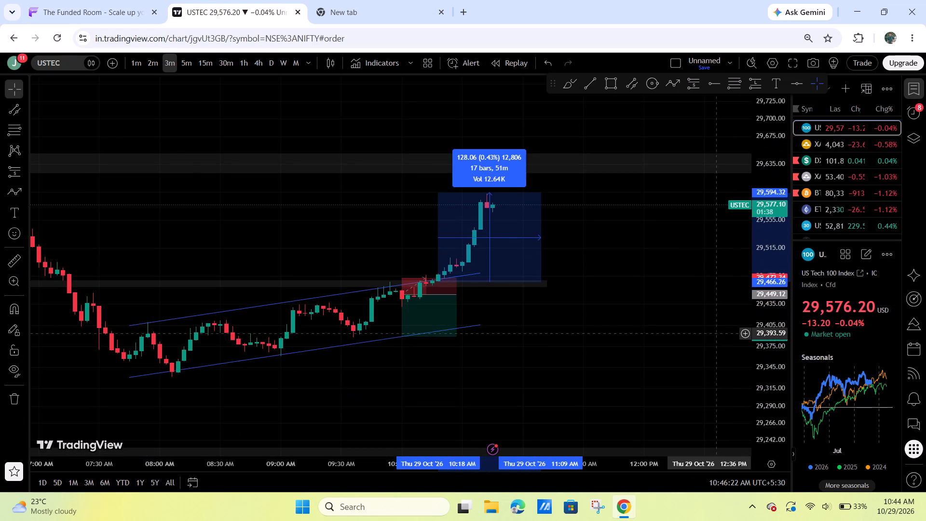
{"action": "scroll", "coordinate": [708, 337], "scroll_direction": "down", "scroll_amount": 7}
{"action": "left_click_drag", "start_coordinate": [700, 349], "coordinate": [666, 357]}
{"action": "left_click", "coordinate": [581, 323]}
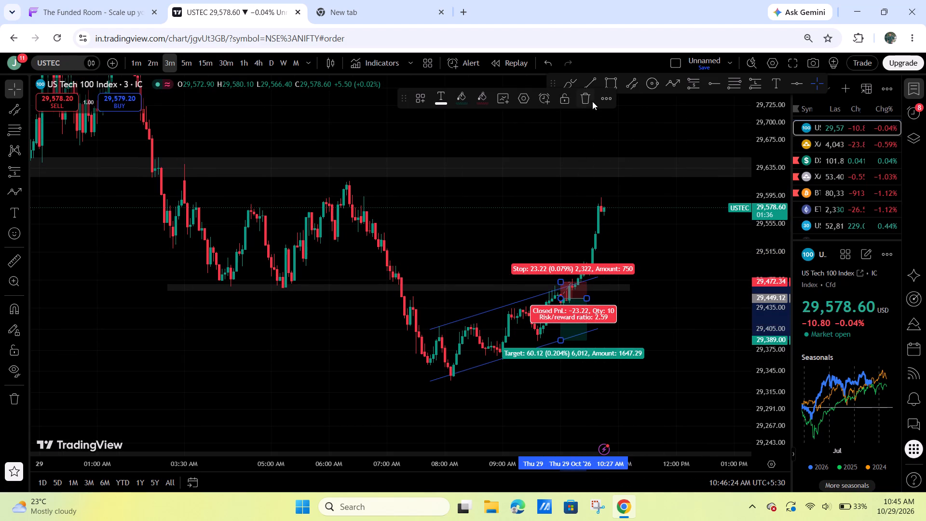
{"action": "left_click", "coordinate": [586, 99]}
Switch the TradingView USTEC chart to the 1-hour timeframe.
{"action": "scroll", "coordinate": [649, 309], "scroll_direction": "down", "scroll_amount": 2}
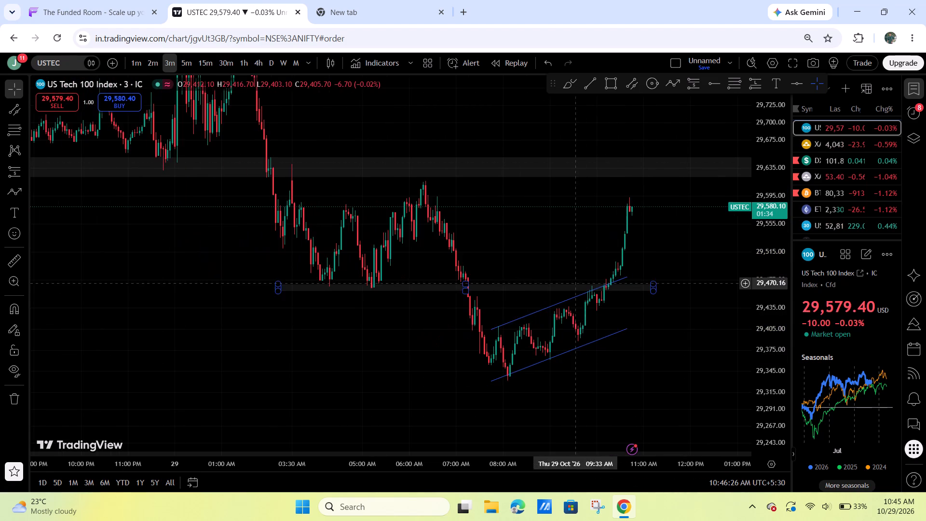
{"action": "left_click_drag", "start_coordinate": [575, 281], "coordinate": [509, 285]}
{"action": "left_click", "coordinate": [241, 55]}
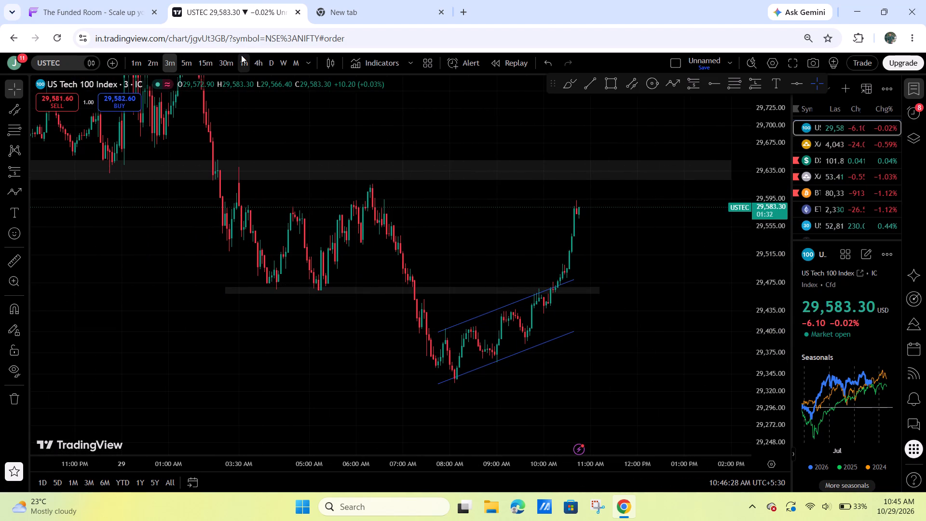
Examine the hourly USTEC price action against the marked supply and demand zones and the horizontal line near 29,900.
{"action": "scroll", "coordinate": [498, 276], "scroll_direction": "down", "scroll_amount": 2}
{"action": "left_click_drag", "start_coordinate": [763, 159], "coordinate": [742, 383]}
{"action": "scroll", "coordinate": [614, 349], "scroll_direction": "up", "scroll_amount": 9}
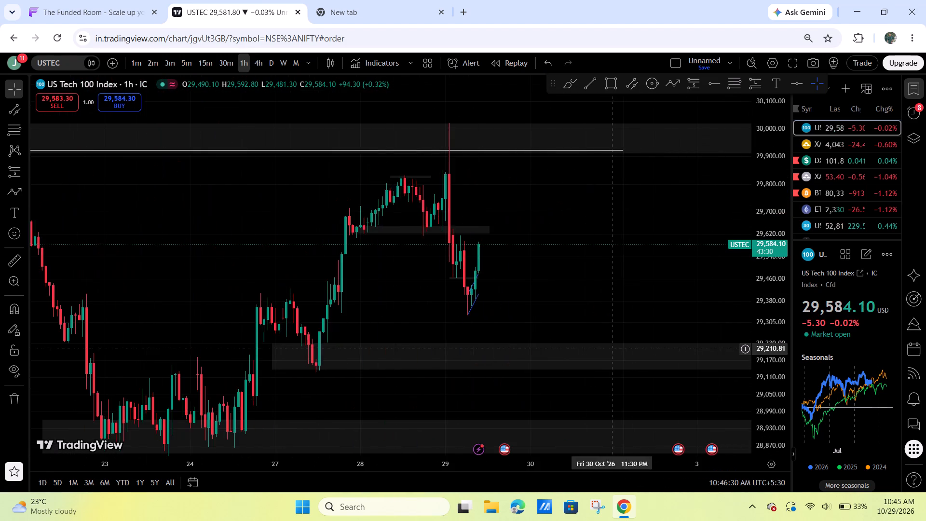
{"action": "left_click_drag", "start_coordinate": [548, 319], "coordinate": [641, 317]}
{"action": "scroll", "coordinate": [645, 266], "scroll_direction": "up", "scroll_amount": 4}
{"action": "scroll", "coordinate": [643, 277], "scroll_direction": "down", "scroll_amount": 4}
{"action": "left_click_drag", "start_coordinate": [665, 283], "coordinate": [662, 213]}
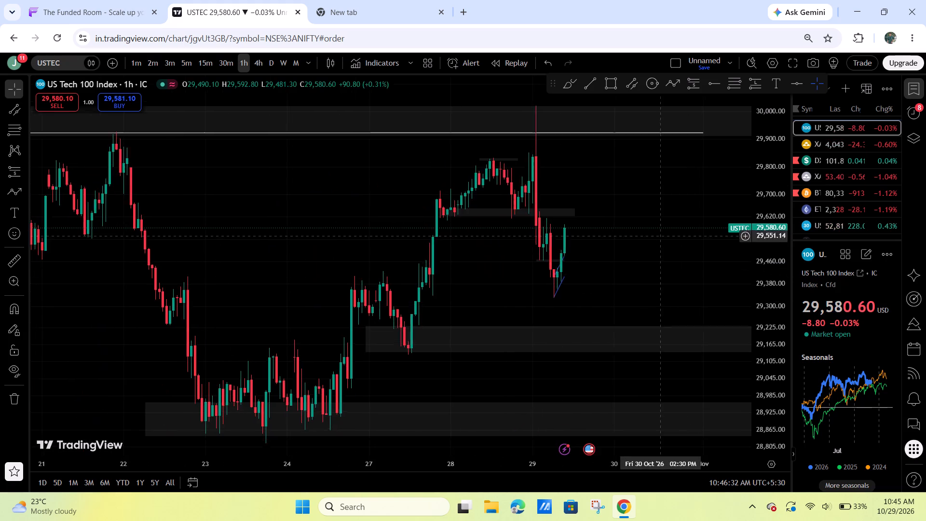
{"action": "left_click_drag", "start_coordinate": [662, 213], "coordinate": [663, 156]}
{"action": "scroll", "coordinate": [709, 183], "scroll_direction": "down", "scroll_amount": 5}
{"action": "left_click_drag", "start_coordinate": [771, 177], "coordinate": [741, 250]}
{"action": "left_click_drag", "start_coordinate": [701, 207], "coordinate": [590, 241]}
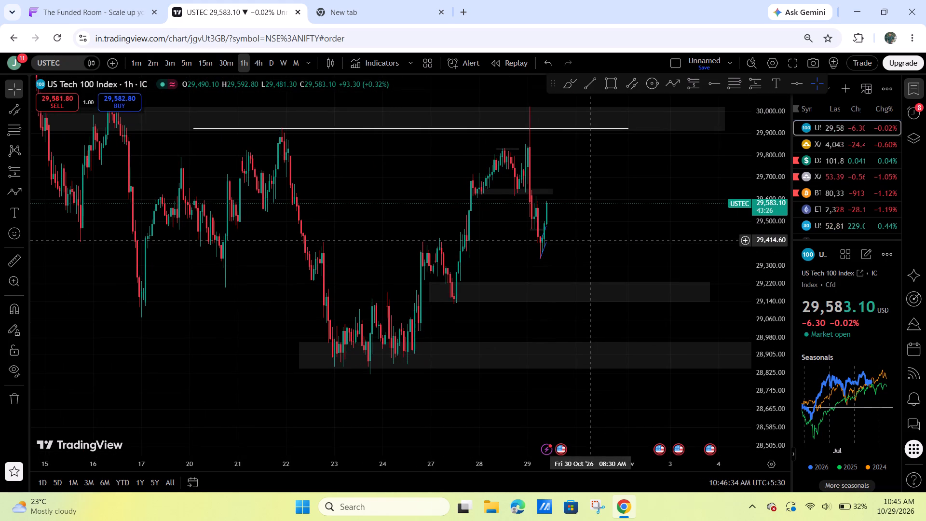
{"action": "left_click_drag", "start_coordinate": [590, 241], "coordinate": [589, 245]}
{"action": "left_click_drag", "start_coordinate": [613, 247], "coordinate": [606, 261]}
{"action": "left_click_drag", "start_coordinate": [642, 250], "coordinate": [673, 242]}
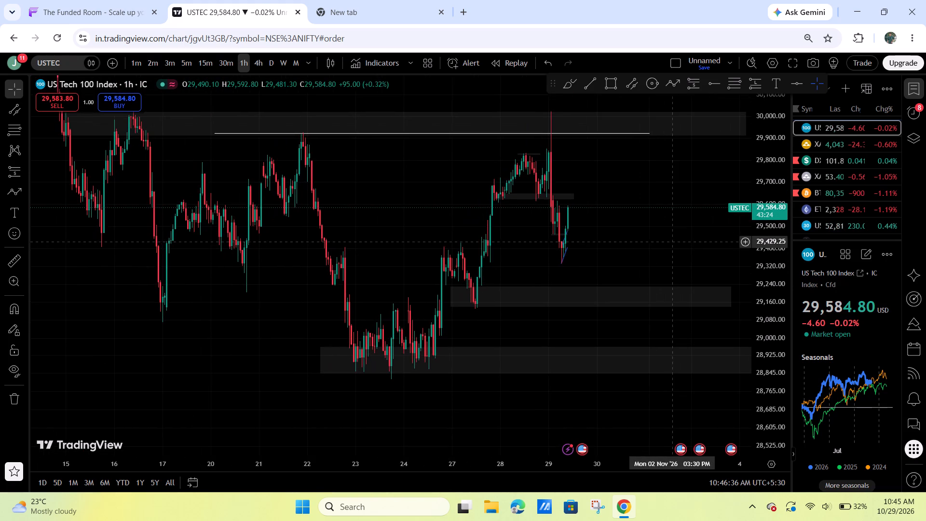
{"action": "scroll", "coordinate": [596, 301], "scroll_direction": "up", "scroll_amount": 5}
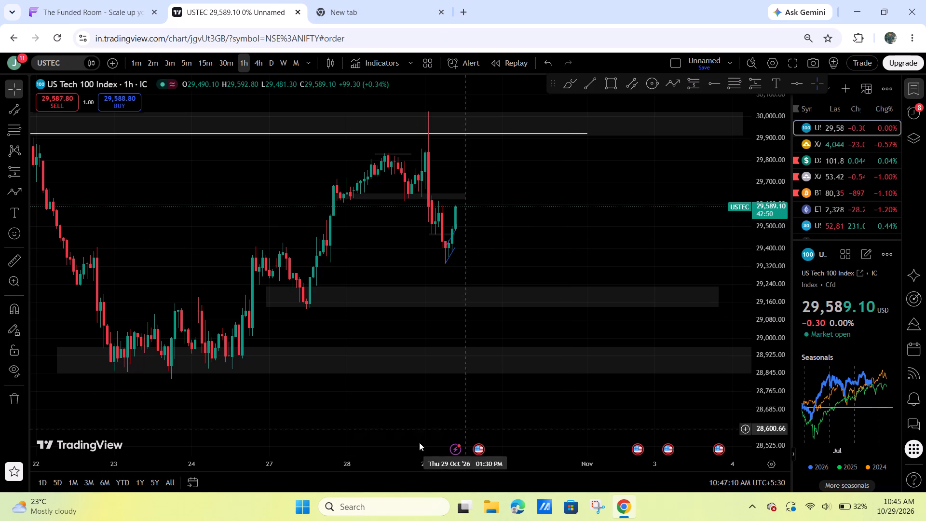
Launch WhatsApp from the installed apps.
{"action": "left_click", "coordinate": [299, 508]}
{"action": "left_click", "coordinate": [441, 408]}
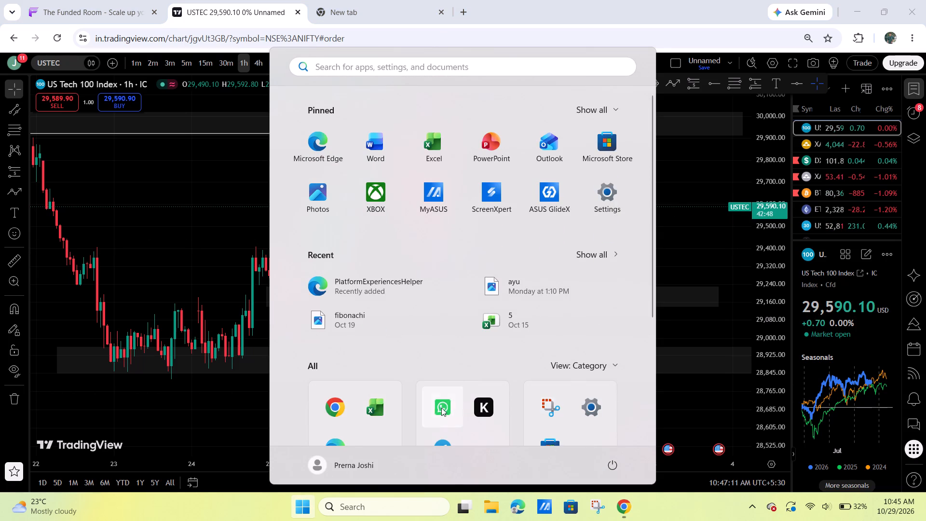
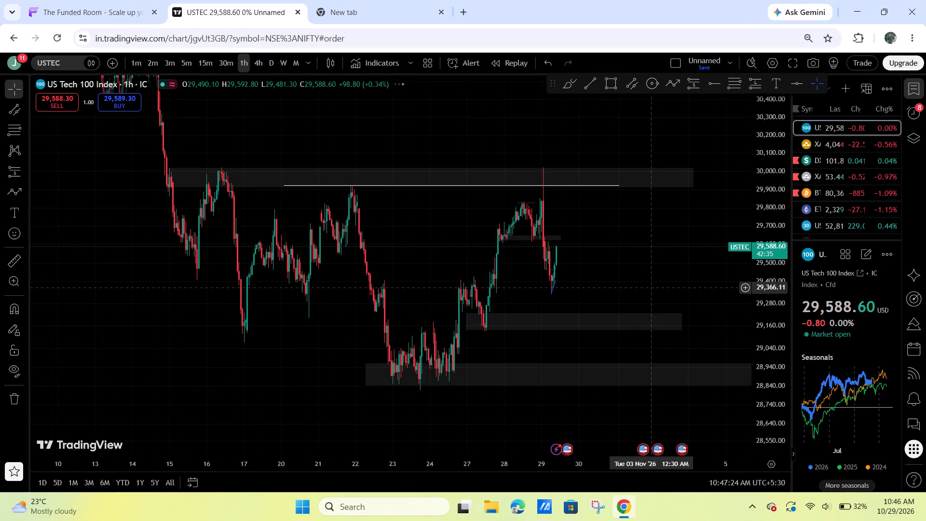
Switch the USTEC chart to the 15-minute timeframe and examine price around the blue rising channel and the grey zones.
{"action": "left_click", "coordinate": [199, 64]}
{"action": "scroll", "coordinate": [451, 238], "scroll_direction": "up", "scroll_amount": 4}
{"action": "left_click_drag", "start_coordinate": [530, 233], "coordinate": [535, 233]}
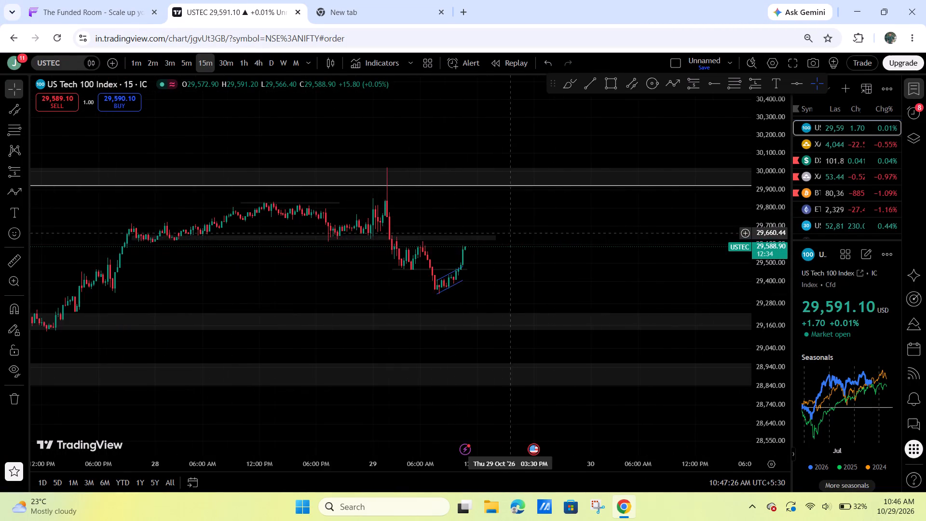
{"action": "left_click_drag", "start_coordinate": [535, 233], "coordinate": [645, 234]}
{"action": "left_click_drag", "start_coordinate": [769, 375], "coordinate": [735, 82]}
{"action": "scroll", "coordinate": [634, 240], "scroll_direction": "up", "scroll_amount": 7}
{"action": "left_click_drag", "start_coordinate": [465, 279], "coordinate": [534, 279]}
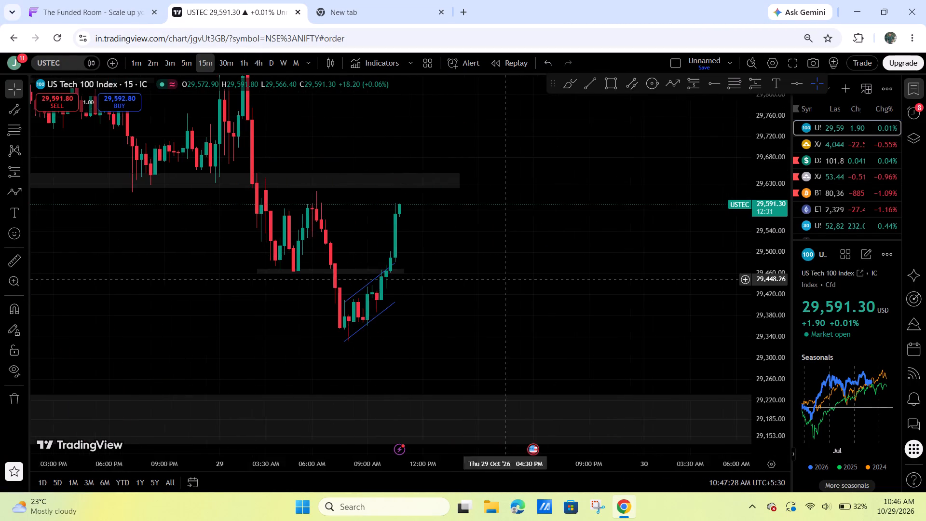
{"action": "left_click_drag", "start_coordinate": [534, 279], "coordinate": [501, 314]}
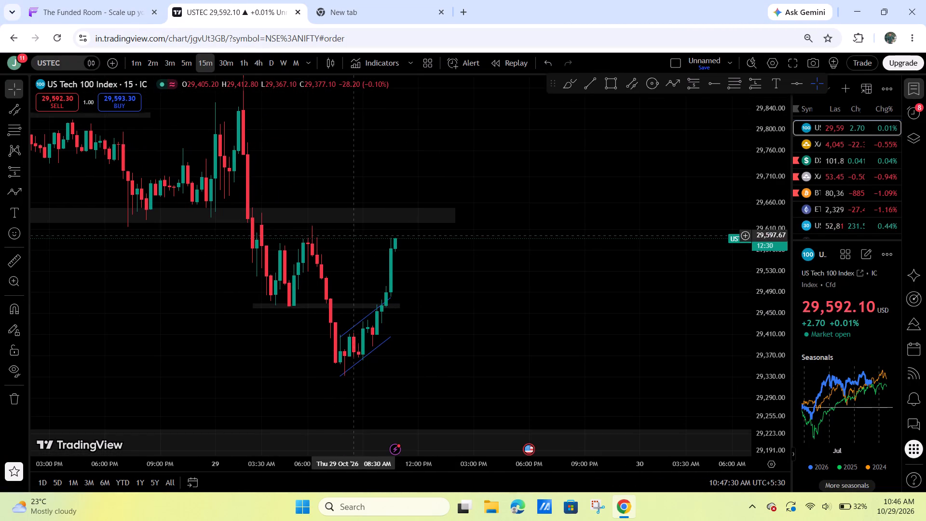
{"action": "left_click_drag", "start_coordinate": [358, 241], "coordinate": [430, 263]}
{"action": "left_click_drag", "start_coordinate": [527, 320], "coordinate": [626, 284]}
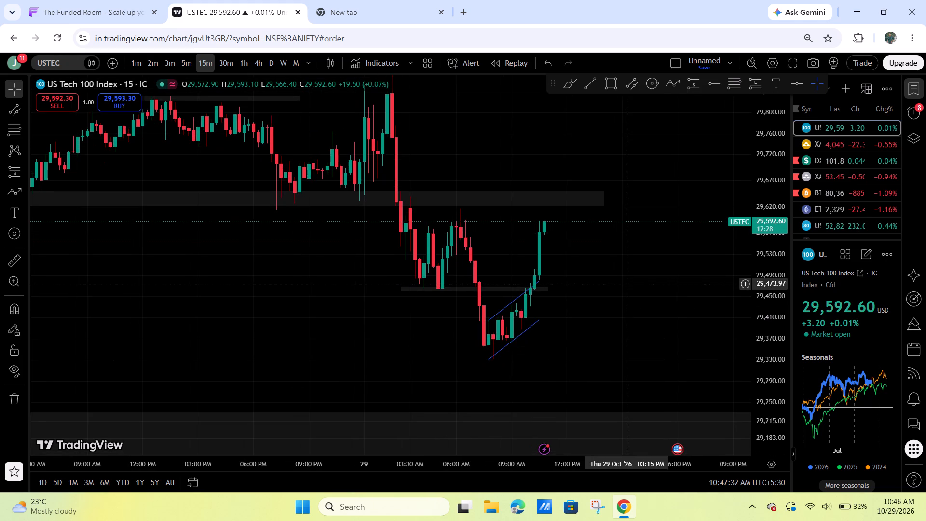
{"action": "scroll", "coordinate": [609, 335], "scroll_direction": "up", "scroll_amount": 3}
{"action": "left_click_drag", "start_coordinate": [554, 346], "coordinate": [509, 337]}
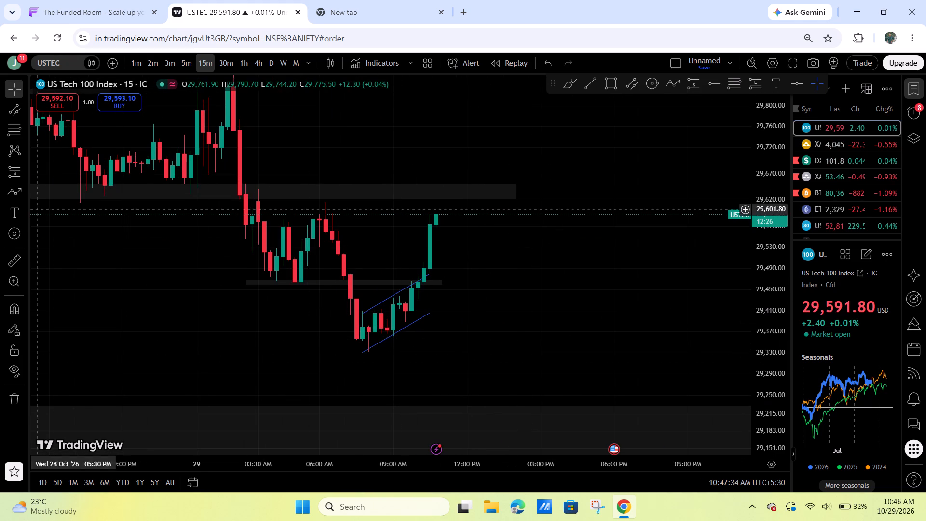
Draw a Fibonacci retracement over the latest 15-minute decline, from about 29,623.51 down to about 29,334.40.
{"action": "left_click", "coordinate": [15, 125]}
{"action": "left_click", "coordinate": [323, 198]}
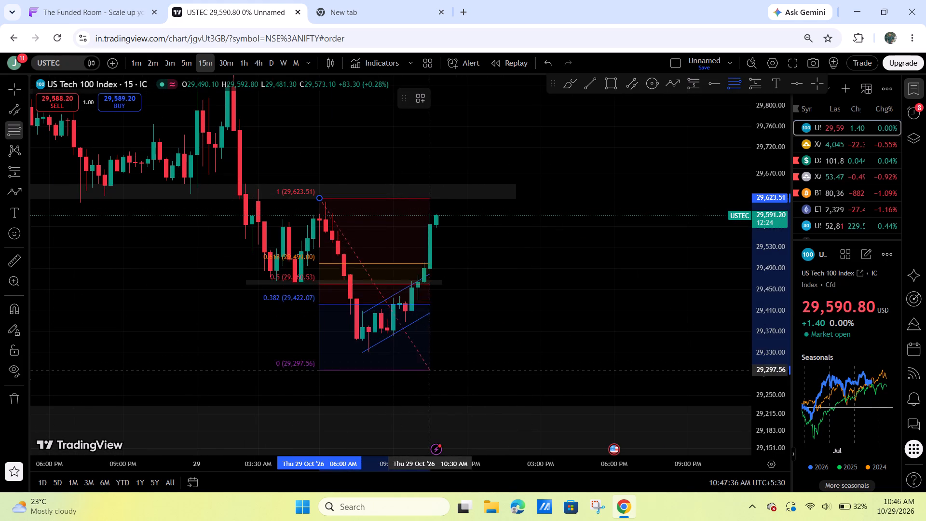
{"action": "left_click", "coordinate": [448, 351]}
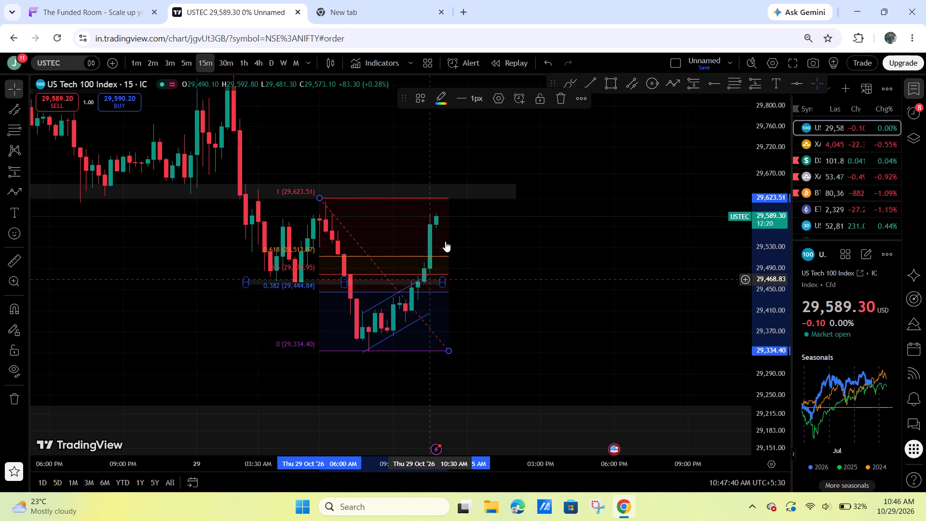
Switch the USTEC chart to the 5-minute timeframe and examine the rebound against the Fibonacci levels and rising channel.
{"action": "left_click_drag", "start_coordinate": [487, 288], "coordinate": [516, 276]}
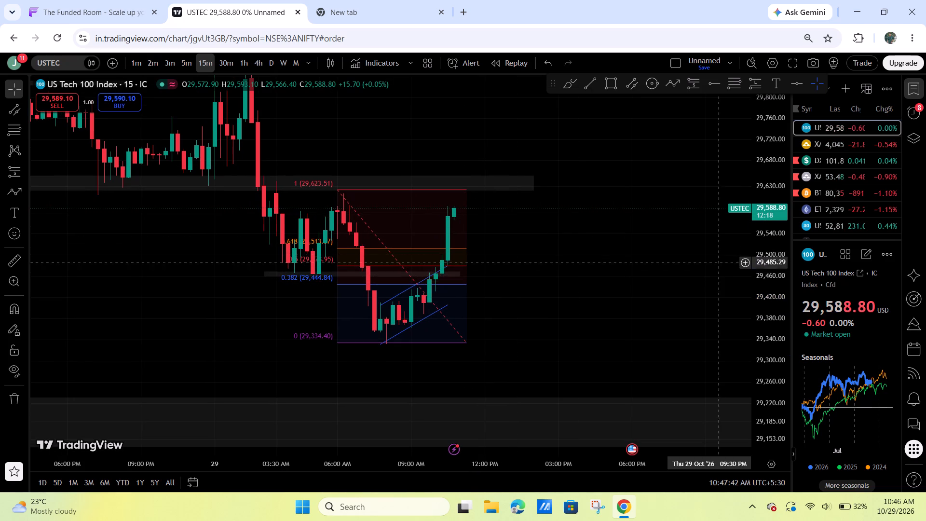
{"action": "left_click_drag", "start_coordinate": [772, 360], "coordinate": [725, 329]}
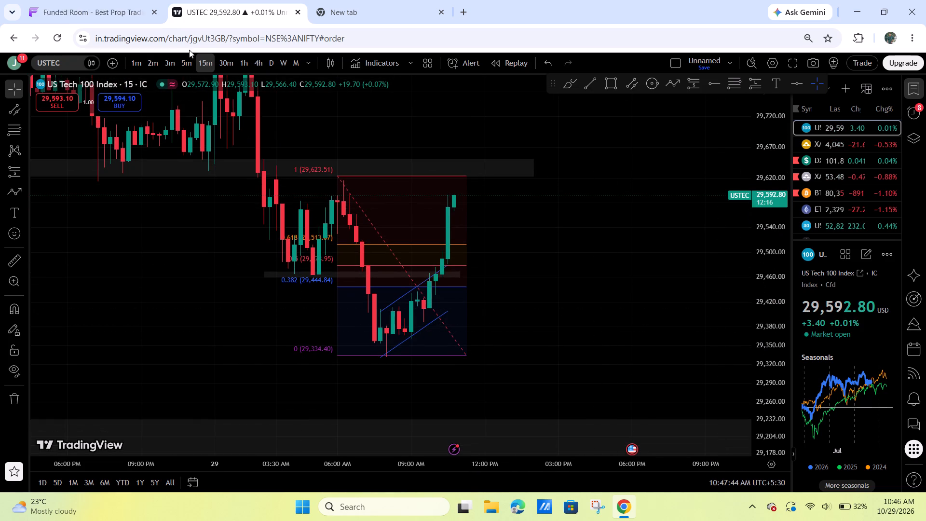
{"action": "left_click", "coordinate": [186, 65]}
{"action": "scroll", "coordinate": [551, 315], "scroll_direction": "down", "scroll_amount": 4}
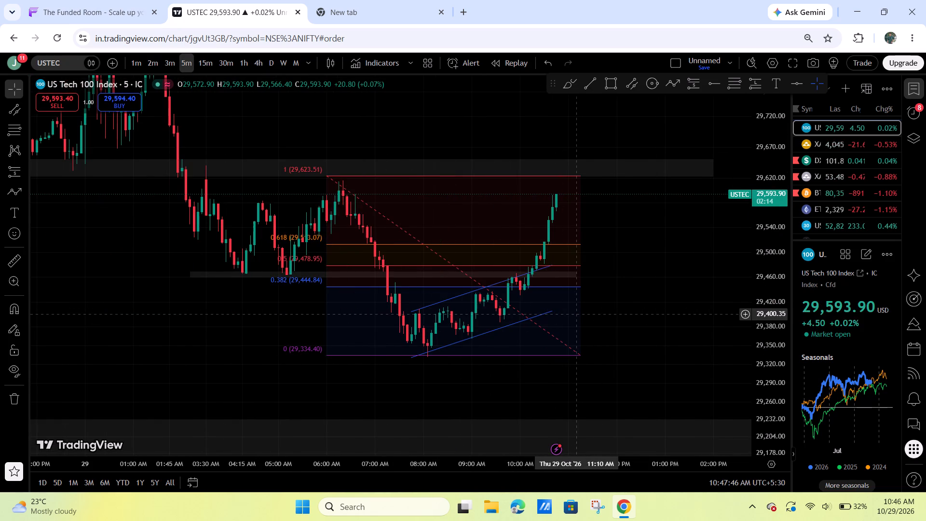
{"action": "scroll", "coordinate": [583, 314], "scroll_direction": "down", "scroll_amount": 3}
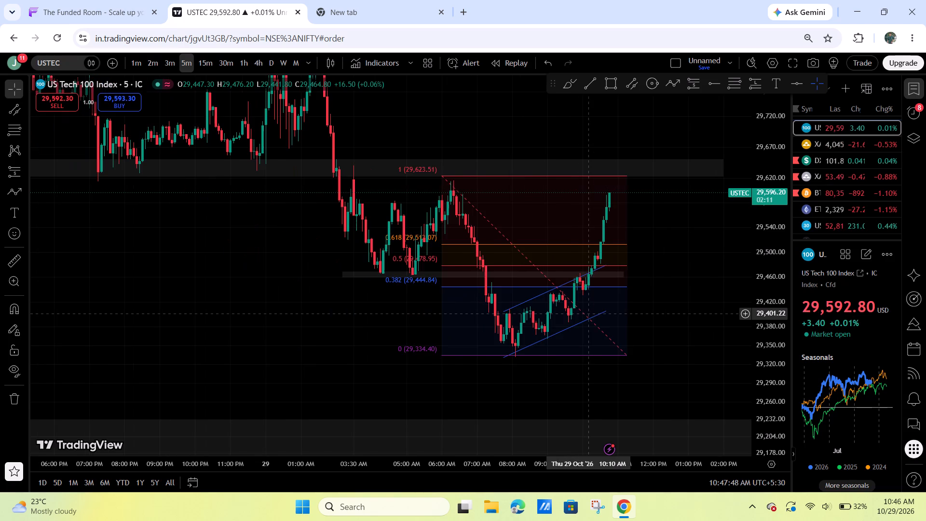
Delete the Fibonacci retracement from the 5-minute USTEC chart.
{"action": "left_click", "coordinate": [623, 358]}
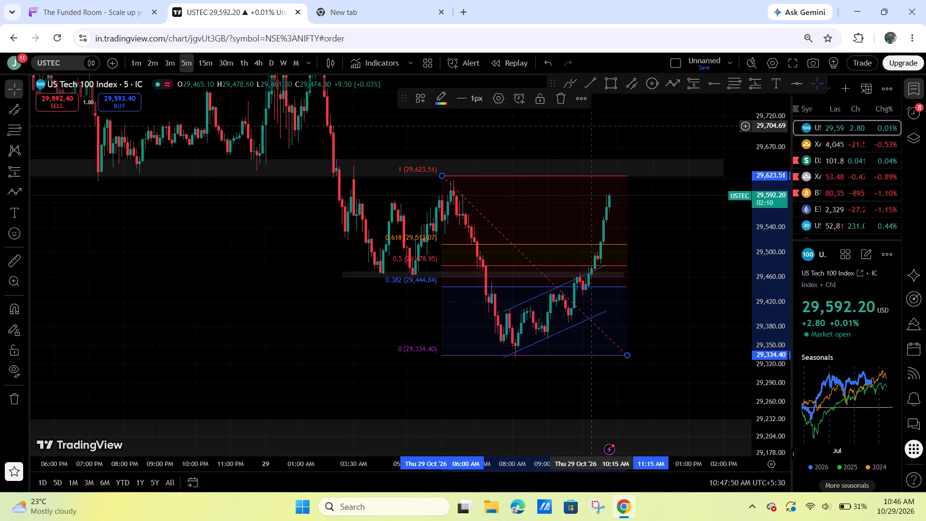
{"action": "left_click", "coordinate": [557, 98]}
Examine the 5-minute USTEC move out of the rising channel relative to the grey zones above and below it.
{"action": "left_click_drag", "start_coordinate": [671, 324], "coordinate": [630, 352]}
{"action": "left_click_drag", "start_coordinate": [773, 354], "coordinate": [768, 358]}
{"action": "scroll", "coordinate": [741, 352], "scroll_direction": "down", "scroll_amount": 3}
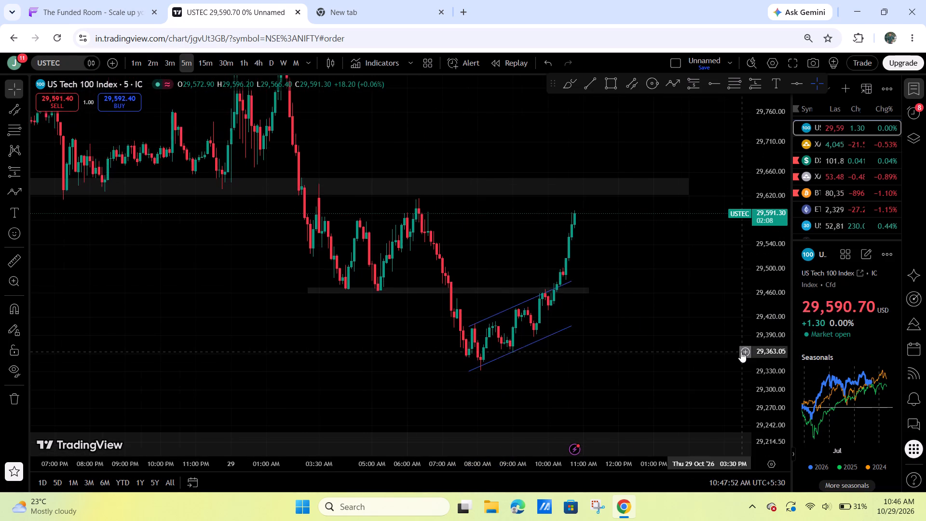
{"action": "scroll", "coordinate": [741, 352], "scroll_direction": "down", "scroll_amount": 3}
{"action": "left_click_drag", "start_coordinate": [748, 350], "coordinate": [622, 347]}
{"action": "scroll", "coordinate": [622, 347], "scroll_direction": "up", "scroll_amount": 7}
Open the XAUUSD chart from the watchlist and examine recent 5-minute price action above the large grey zone below 4,036.
{"action": "left_click", "coordinate": [853, 142]}
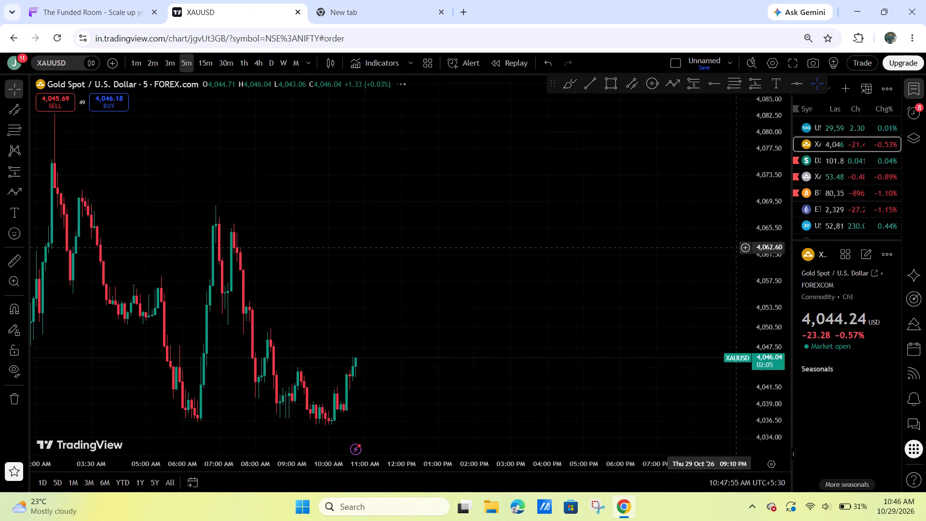
{"action": "scroll", "coordinate": [638, 307], "scroll_direction": "up", "scroll_amount": 3}
{"action": "left_click_drag", "start_coordinate": [552, 286], "coordinate": [786, 174]}
{"action": "left_click_drag", "start_coordinate": [784, 318], "coordinate": [773, 185]}
{"action": "left_click_drag", "start_coordinate": [619, 257], "coordinate": [750, 202]}
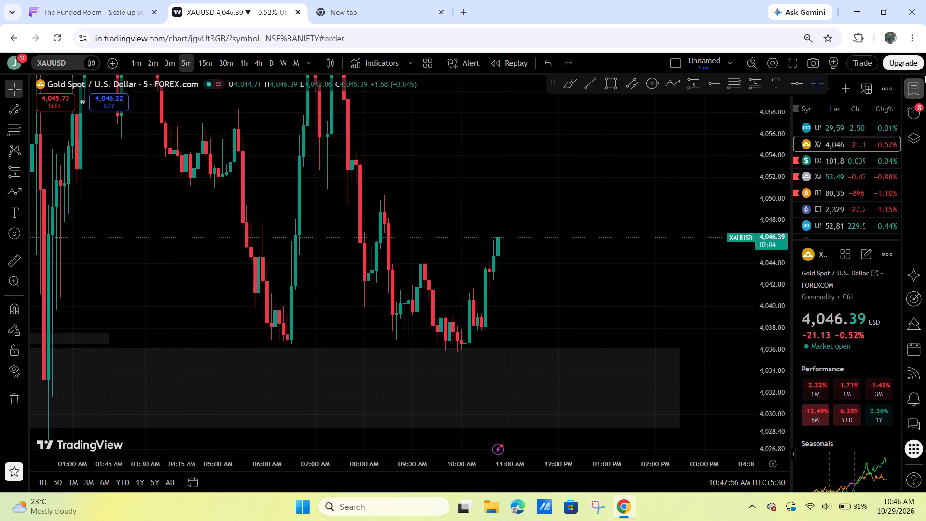
Hide the watchlist to enlarge the XAUUSD chart and examine the wider 5-minute price history against the marked grey zones.
{"action": "left_click", "coordinate": [914, 82]}
{"action": "left_click_drag", "start_coordinate": [860, 154], "coordinate": [852, 264]}
{"action": "left_click_drag", "start_coordinate": [815, 252], "coordinate": [879, 186]}
{"action": "left_click_drag", "start_coordinate": [872, 205], "coordinate": [828, 321]}
{"action": "scroll", "coordinate": [745, 294], "scroll_direction": "down", "scroll_amount": 5}
{"action": "left_click_drag", "start_coordinate": [781, 272], "coordinate": [708, 261]}
Open the Windows Start menu.
{"action": "left_click", "coordinate": [296, 505]}
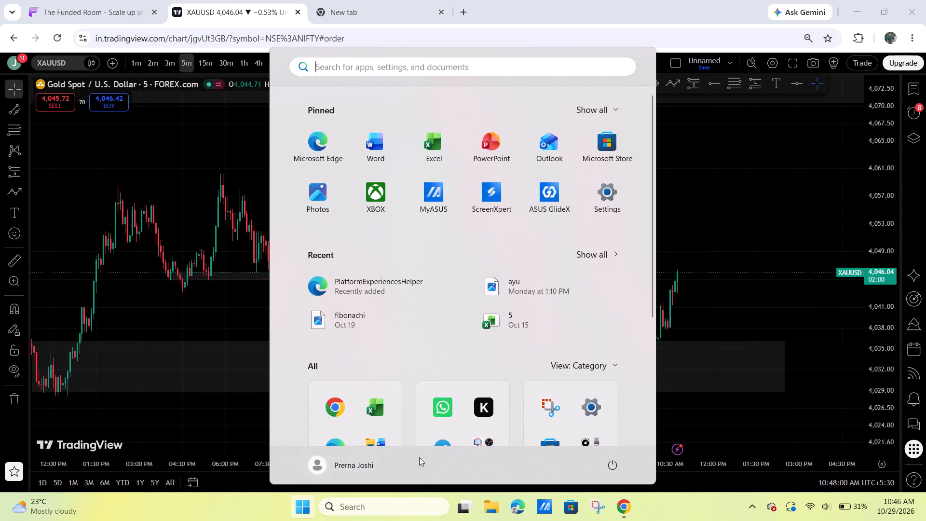
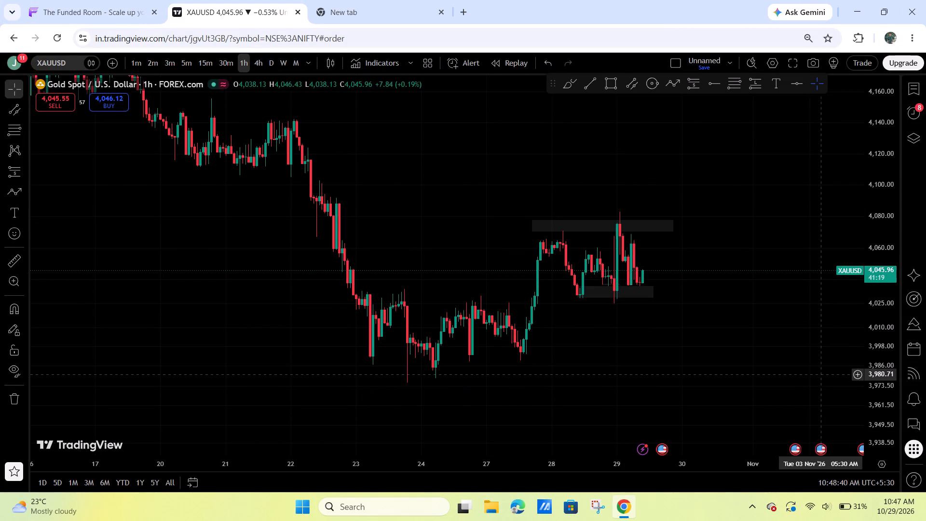
Enter 1 as the new interval for the 1-hour XAUUSD chart.
{"action": "key", "text": "1"}
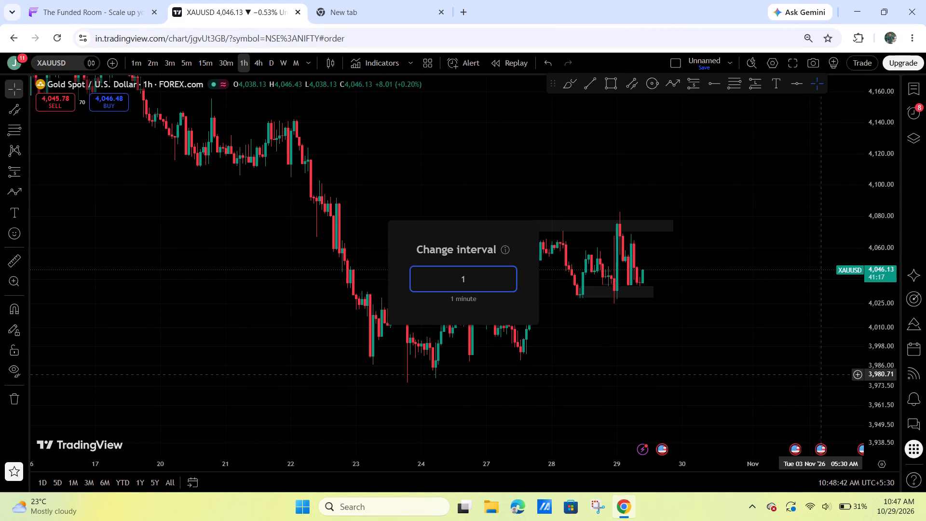
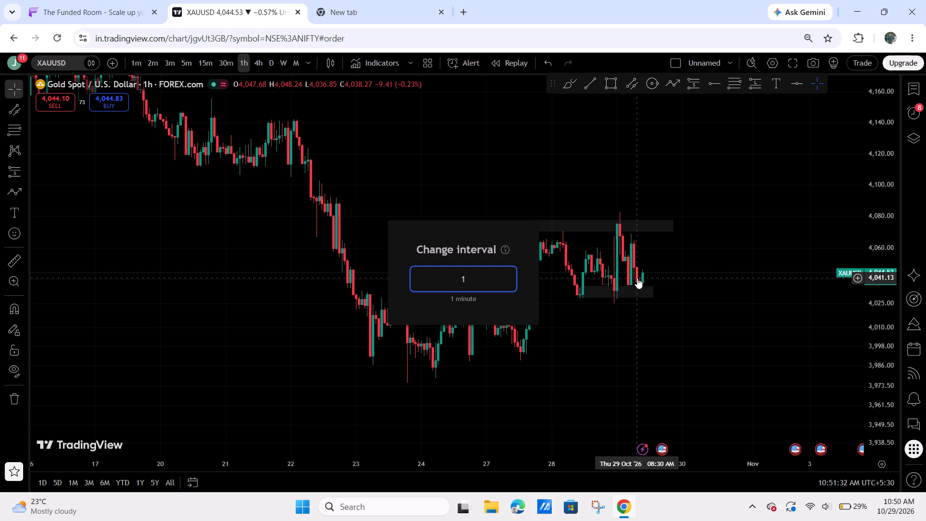
Dismiss the interval entry and examine recent XAUUSD price structure around the marked zones on the 4-hour and 1-hour charts.
{"action": "left_click", "coordinate": [627, 353]}
{"action": "left_click_drag", "start_coordinate": [611, 349], "coordinate": [606, 348]}
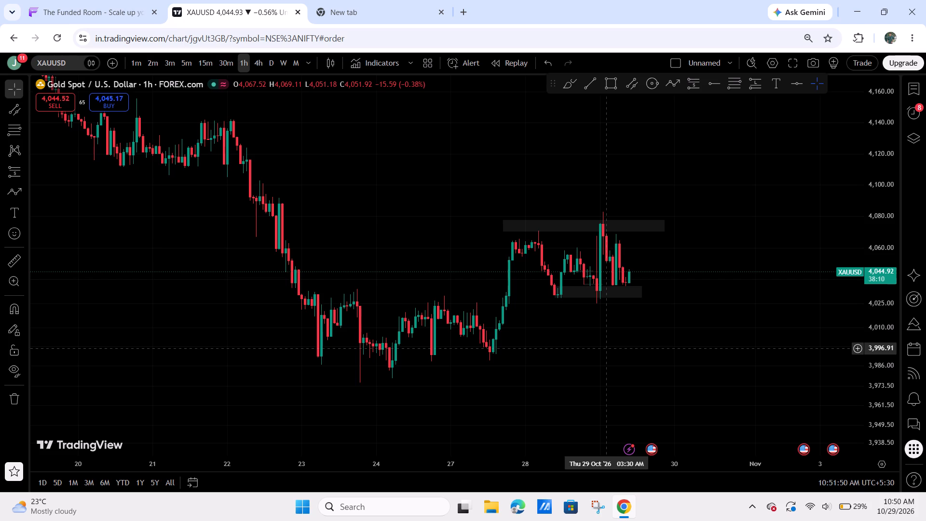
{"action": "left_click_drag", "start_coordinate": [656, 329], "coordinate": [592, 312]}
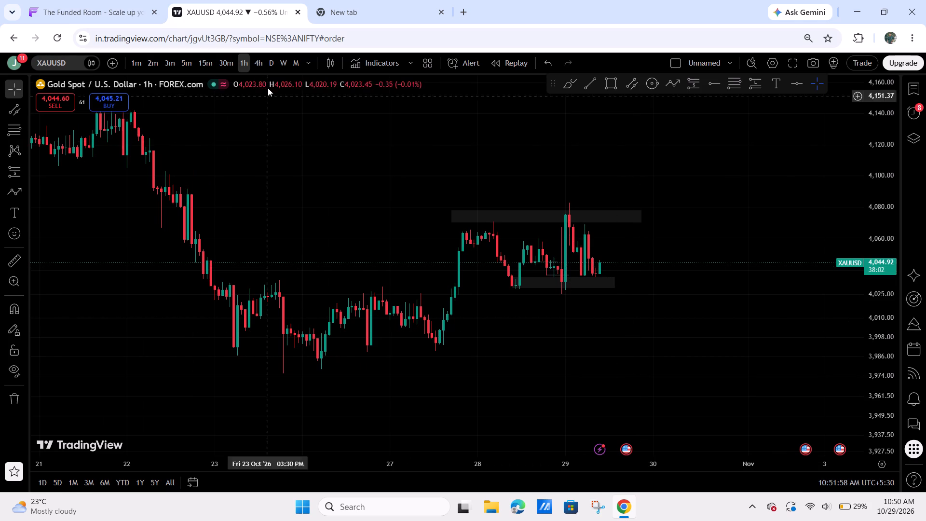
{"action": "left_click", "coordinate": [259, 63]}
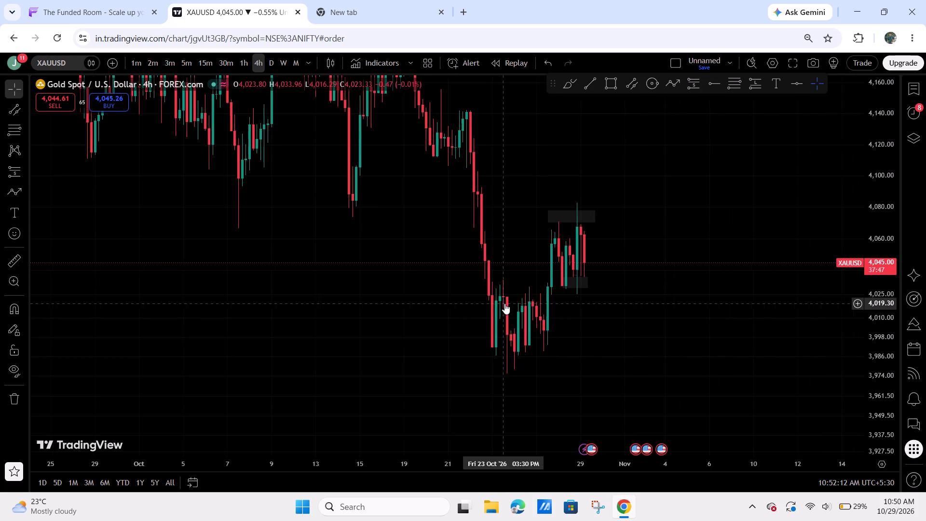
{"action": "left_click_drag", "start_coordinate": [611, 357], "coordinate": [509, 325]}
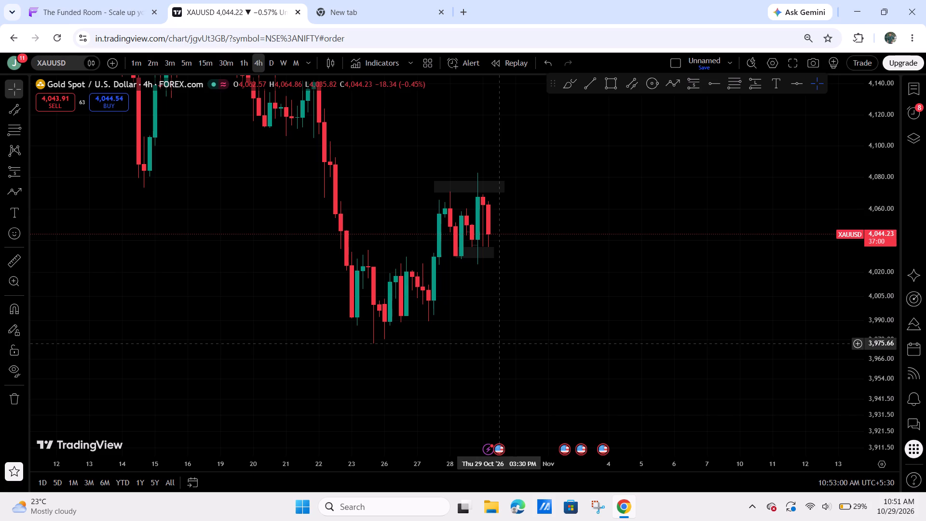
{"action": "left_click", "coordinate": [245, 60]}
{"action": "scroll", "coordinate": [528, 331], "scroll_direction": "up", "scroll_amount": 3}
{"action": "left_click_drag", "start_coordinate": [465, 338], "coordinate": [811, 348]}
{"action": "left_click_drag", "start_coordinate": [896, 334], "coordinate": [885, 166]}
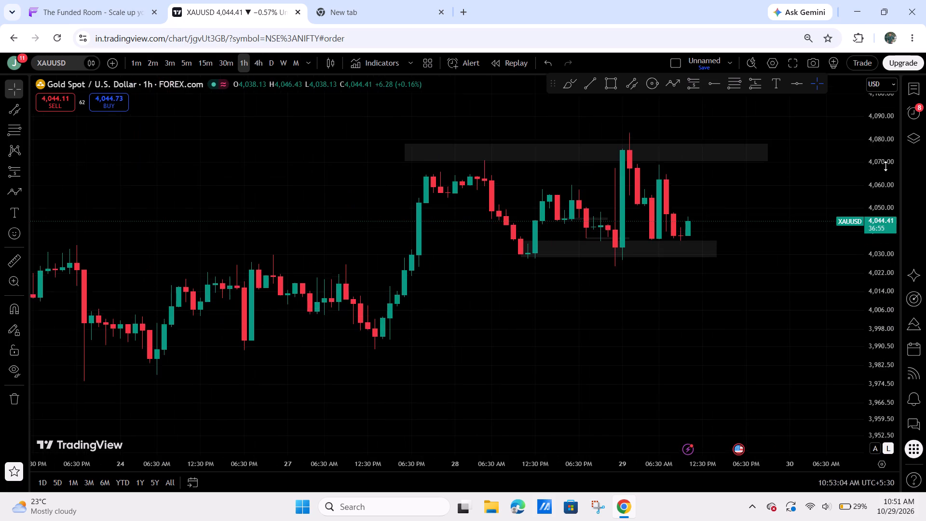
{"action": "left_click_drag", "start_coordinate": [885, 166], "coordinate": [885, 115]}
{"action": "left_click_drag", "start_coordinate": [807, 167], "coordinate": [537, 284]}
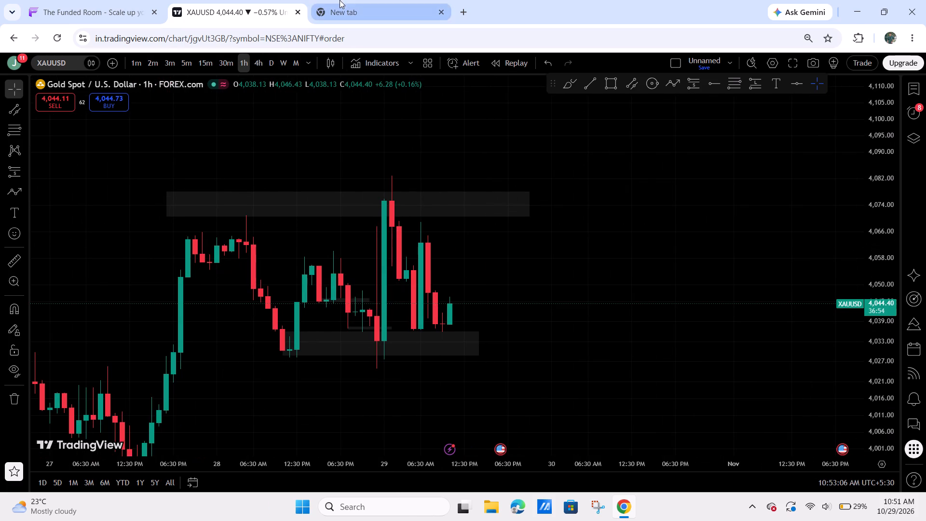
On The Funded Room's 1-hour XAU/USD chart, resize the lower support rectangle to end at 29 Oct 19:30 and span about 4,022.5 to 4,031.8.
{"action": "left_click", "coordinate": [110, 0]}
{"action": "scroll", "coordinate": [585, 382], "scroll_direction": "down", "scroll_amount": 2}
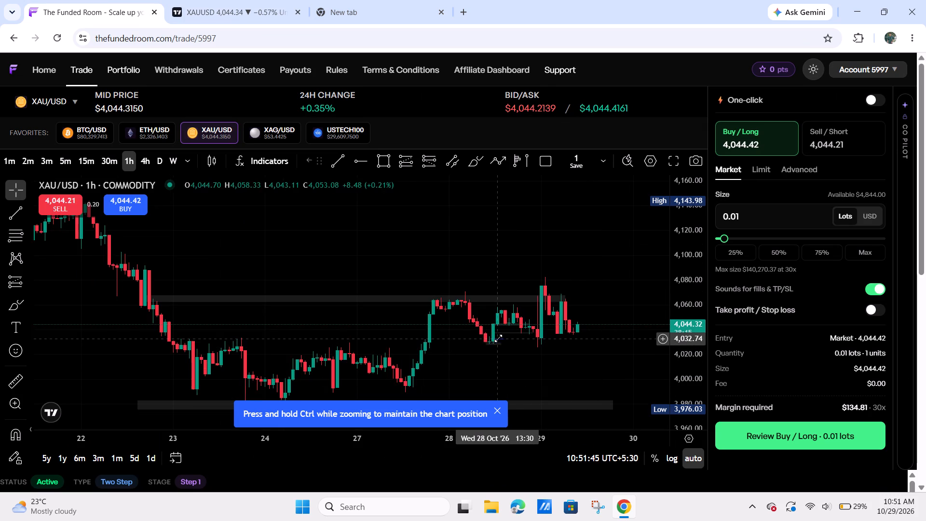
{"action": "left_click_drag", "start_coordinate": [501, 340], "coordinate": [613, 343]}
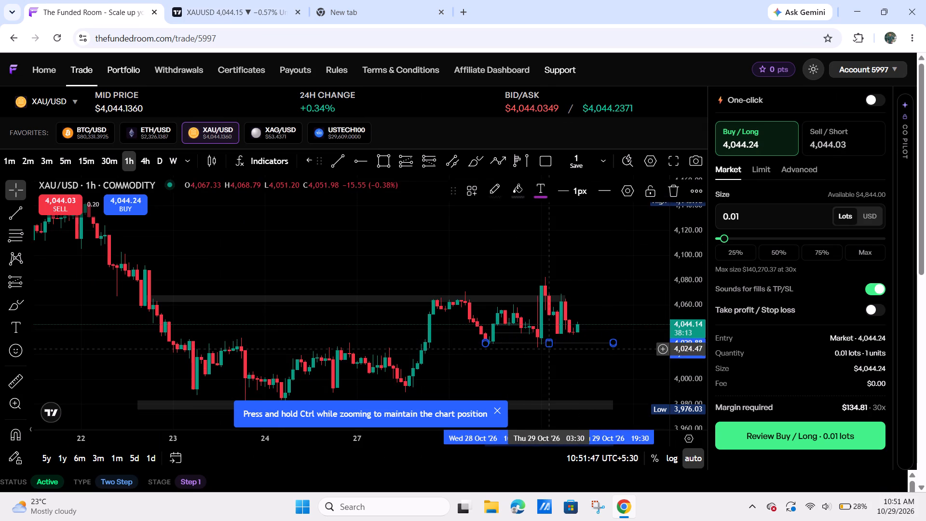
{"action": "left_click_drag", "start_coordinate": [549, 346], "coordinate": [547, 351]}
{"action": "left_click", "coordinate": [551, 343]}
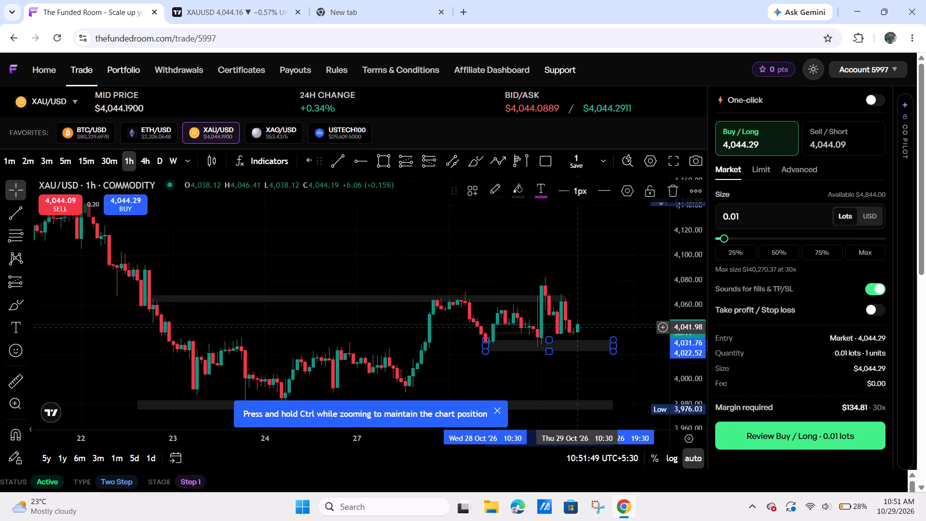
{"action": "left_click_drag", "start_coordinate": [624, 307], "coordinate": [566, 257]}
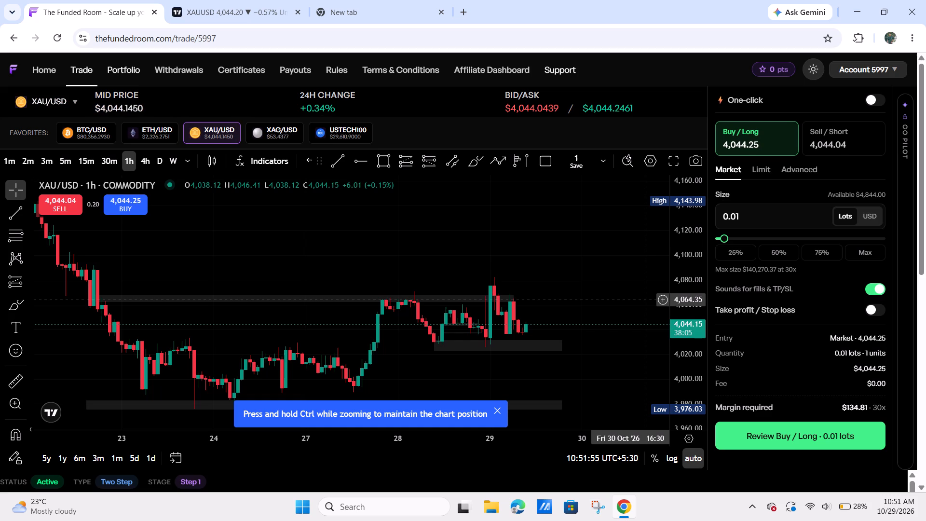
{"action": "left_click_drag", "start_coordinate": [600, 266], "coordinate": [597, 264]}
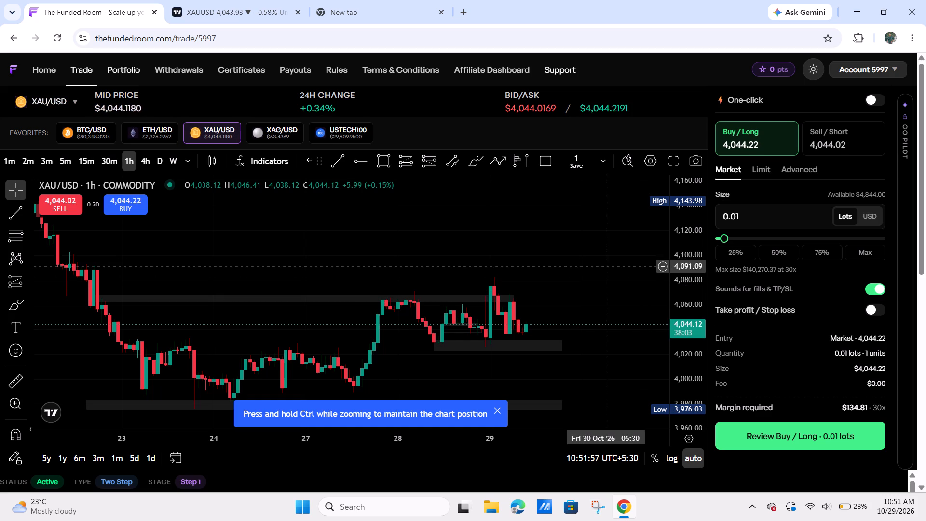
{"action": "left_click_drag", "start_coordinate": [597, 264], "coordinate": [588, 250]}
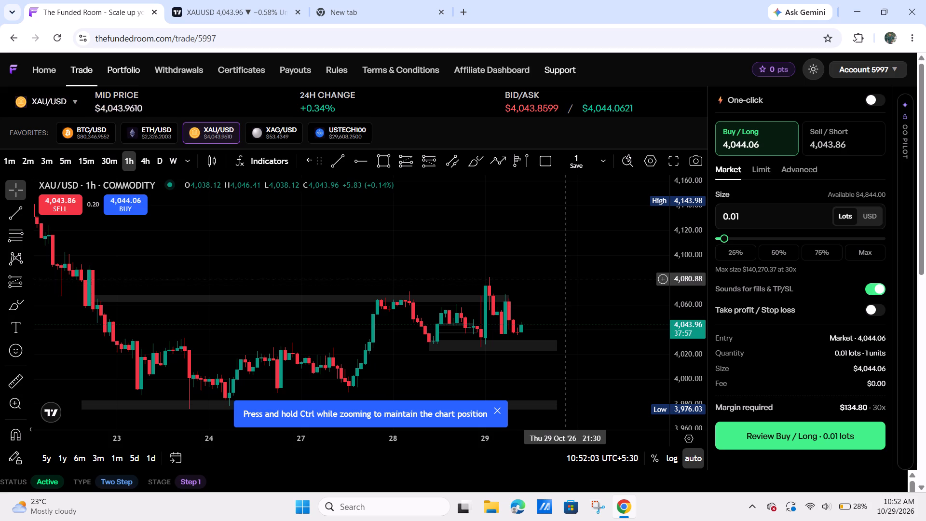
On TradingView's 1-hour XAUUSD chart, shift the lower support rectangle slightly down and earlier, then narrow it to about 4,026.5–4,030.
{"action": "left_click", "coordinate": [235, 0]}
{"action": "left_click_drag", "start_coordinate": [597, 302], "coordinate": [683, 260]}
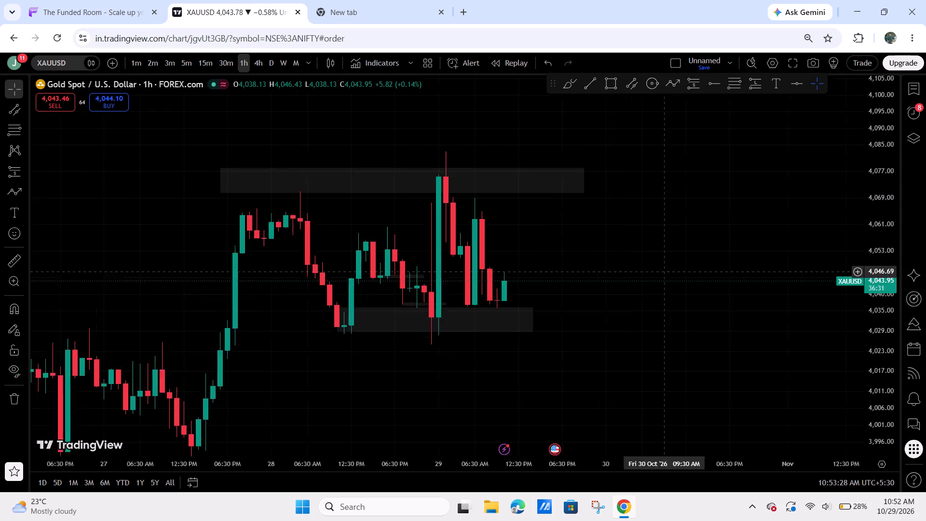
{"action": "left_click_drag", "start_coordinate": [683, 260], "coordinate": [686, 258]}
{"action": "left_click_drag", "start_coordinate": [400, 319], "coordinate": [386, 327]}
{"action": "left_click_drag", "start_coordinate": [438, 300], "coordinate": [458, 313]}
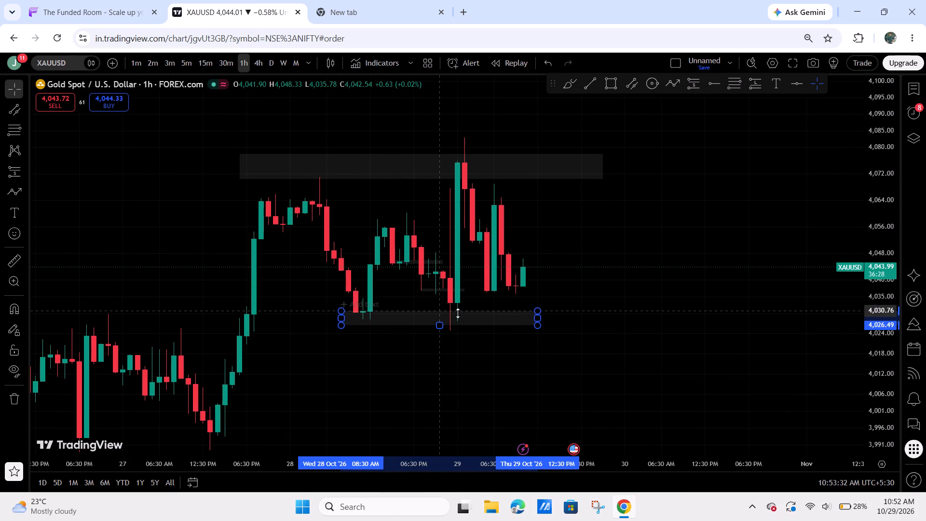
{"action": "left_click_drag", "start_coordinate": [458, 313], "coordinate": [460, 314]}
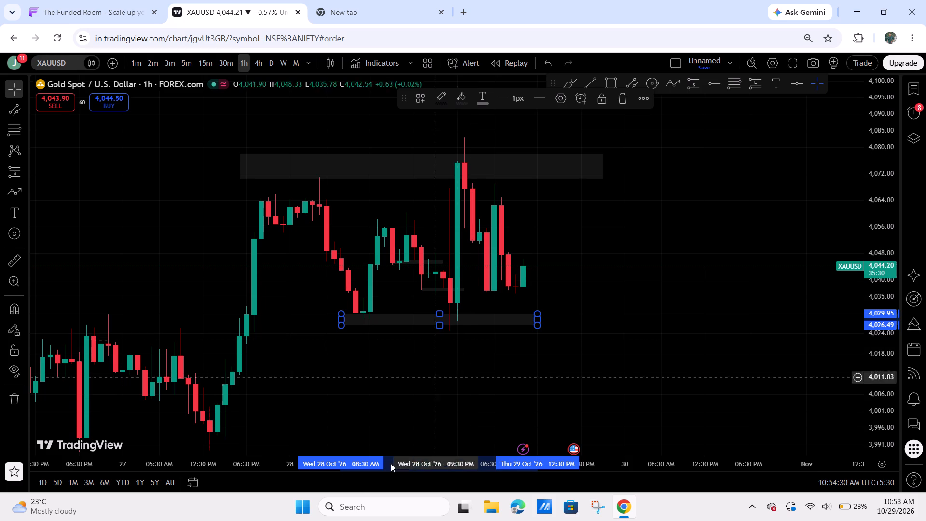
Open the Windows Start menu.
{"action": "left_click", "coordinate": [295, 509]}
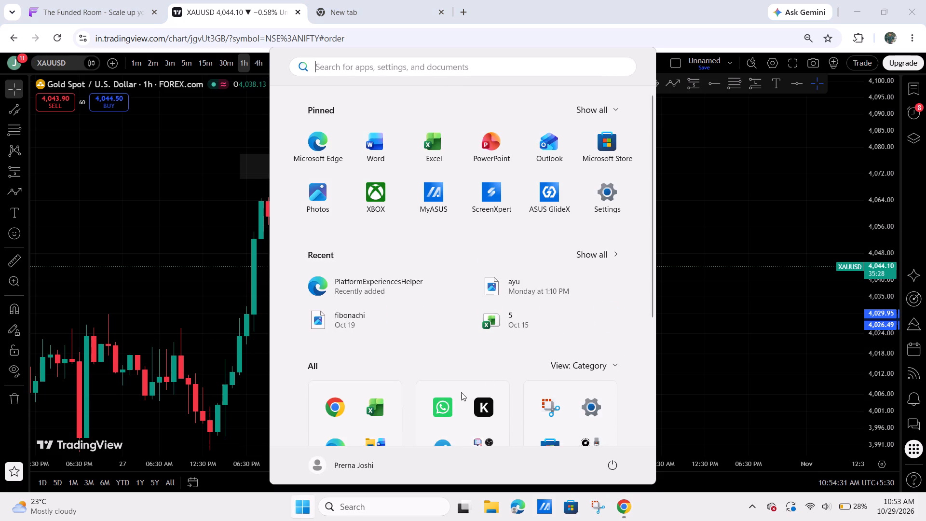
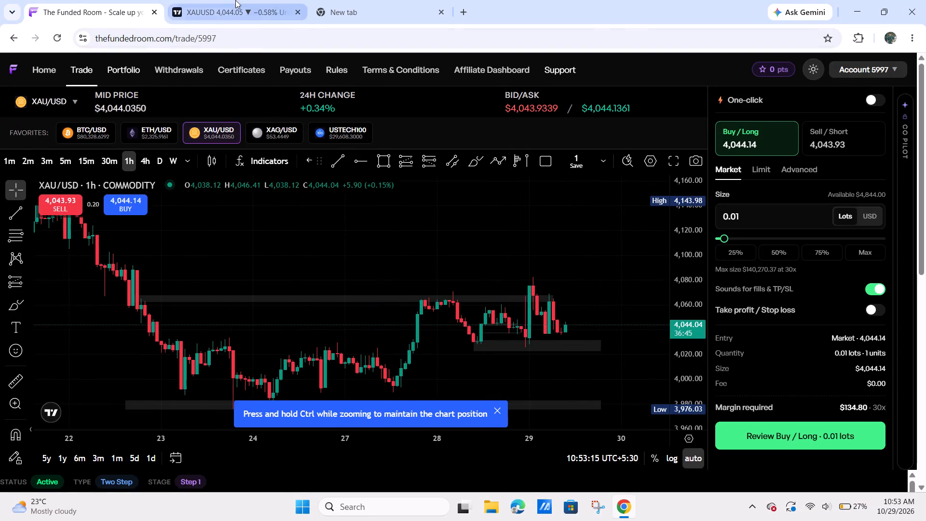
Switch to the TradingView chart and load US Tech 100 (USTEC) from the watchlist on the 1-hour timeframe.
{"action": "left_click", "coordinate": [235, 0]}
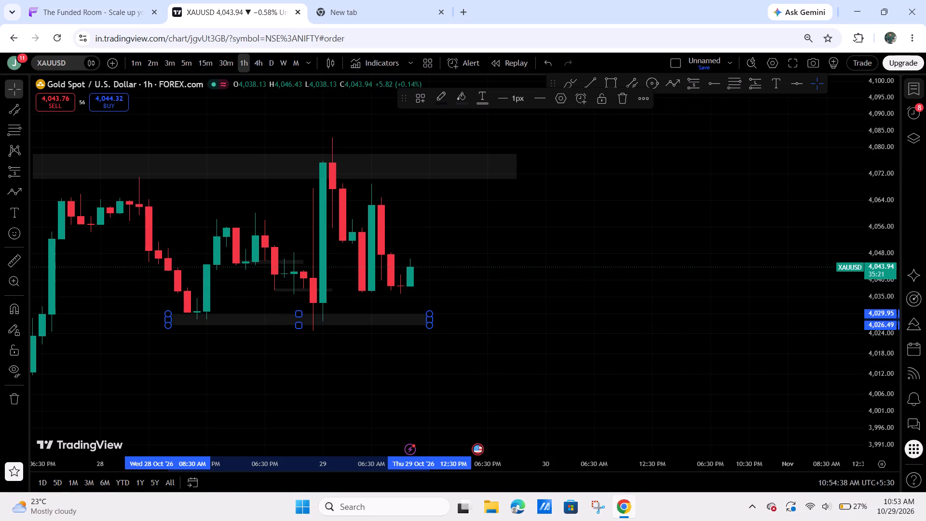
{"action": "left_click", "coordinate": [925, 84]}
{"action": "left_click", "coordinate": [842, 123]}
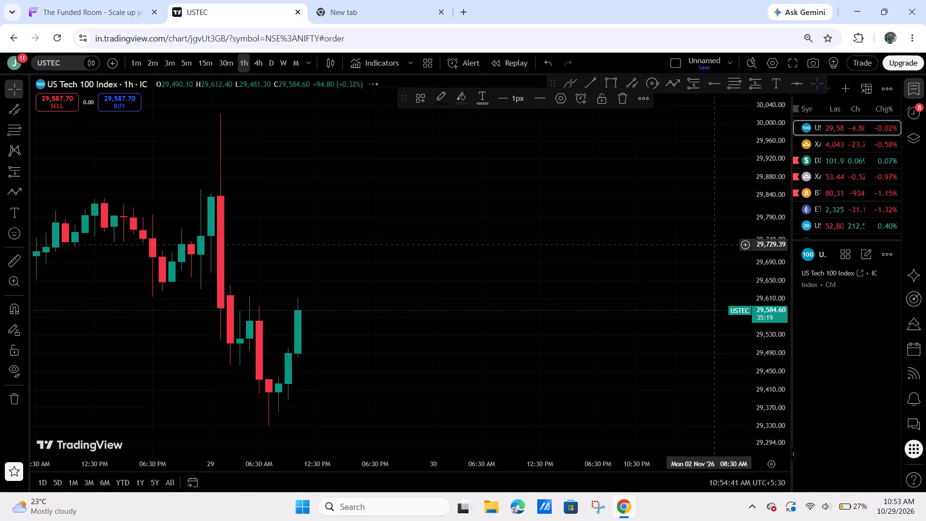
Measure the US Tech 100 drop from near the horizontal line at the 29 Oct 01:30 candle to the low near 29,332.
{"action": "left_click_drag", "start_coordinate": [595, 325], "coordinate": [686, 230]}
{"action": "left_click_drag", "start_coordinate": [500, 251], "coordinate": [530, 255]}
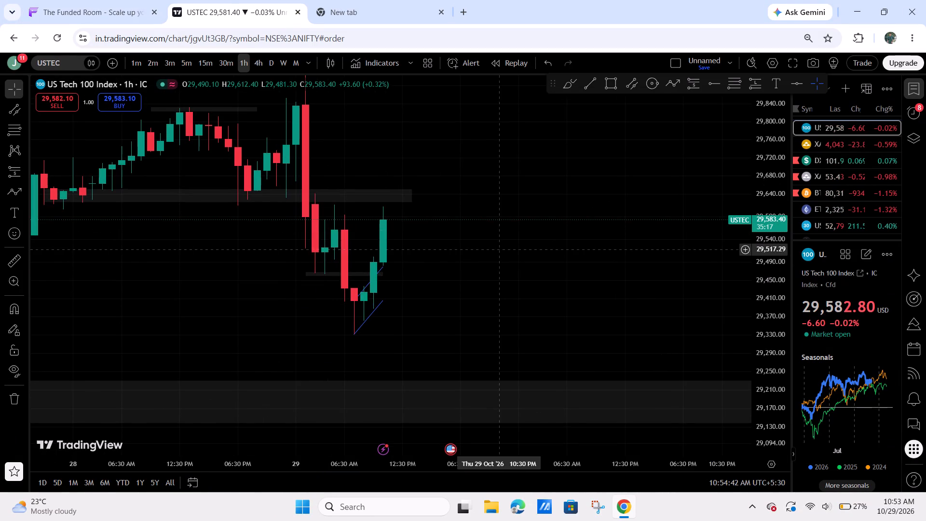
{"action": "left_click_drag", "start_coordinate": [530, 255], "coordinate": [761, 255]}
{"action": "left_click_drag", "start_coordinate": [781, 324], "coordinate": [748, 160]}
{"action": "scroll", "coordinate": [609, 316], "scroll_direction": "up", "scroll_amount": 8}
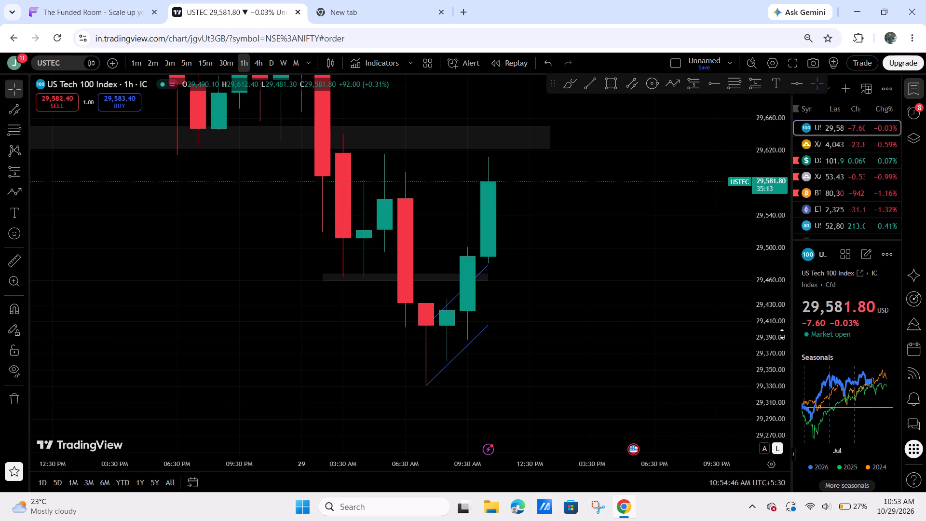
{"action": "left_click_drag", "start_coordinate": [767, 307], "coordinate": [747, 413]}
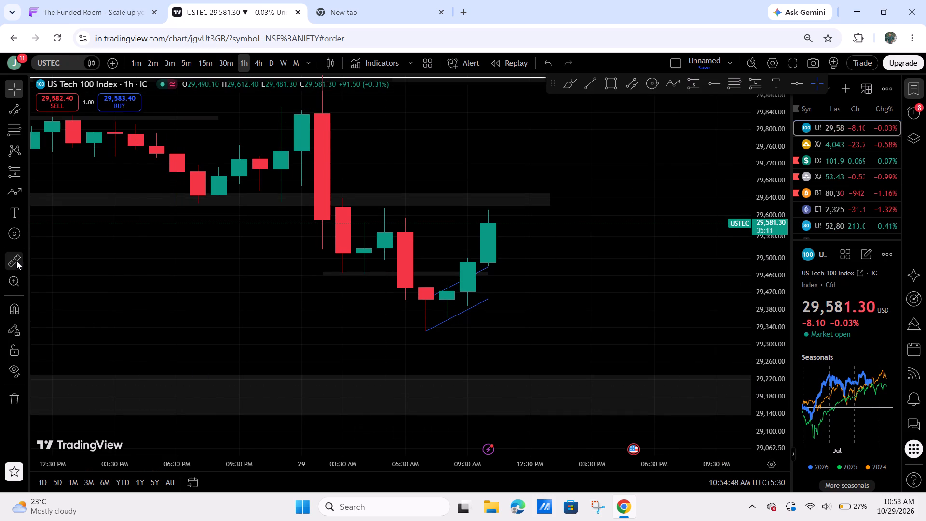
{"action": "left_click", "coordinate": [16, 261]}
{"action": "left_click", "coordinate": [324, 81]}
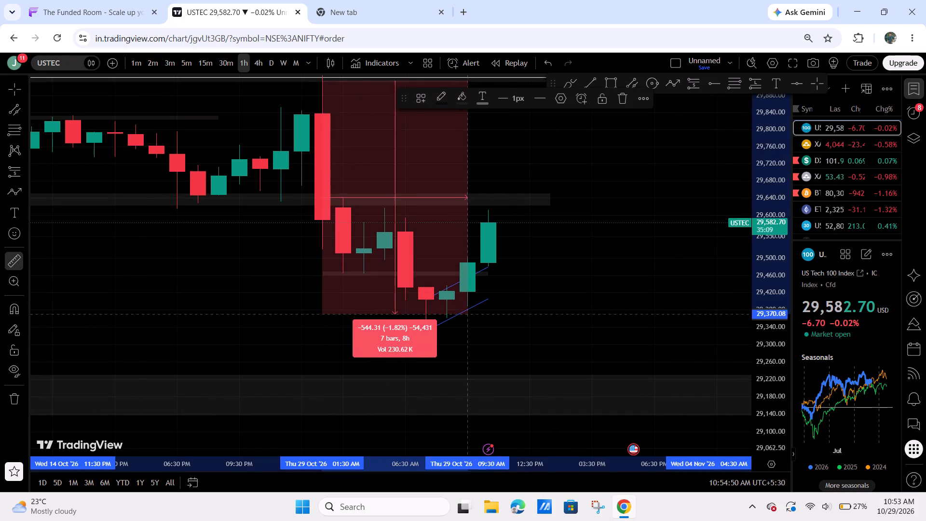
{"action": "left_click", "coordinate": [507, 330]}
{"action": "scroll", "coordinate": [598, 343], "scroll_direction": "down", "scroll_amount": 2}
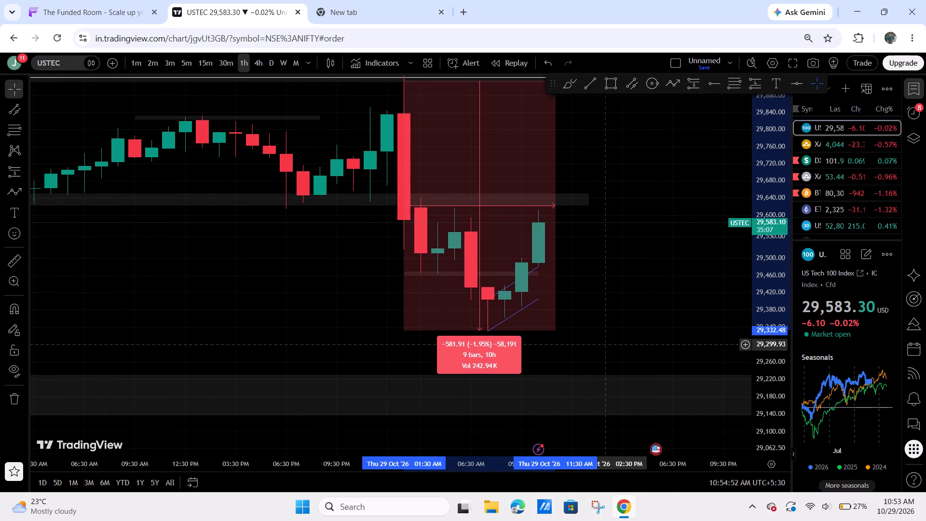
{"action": "left_click", "coordinate": [693, 351]}
Measure the full decline from the 29 Oct 01:30 spike's high to the swing low near 29,332.
{"action": "left_click_drag", "start_coordinate": [399, 335], "coordinate": [421, 396]}
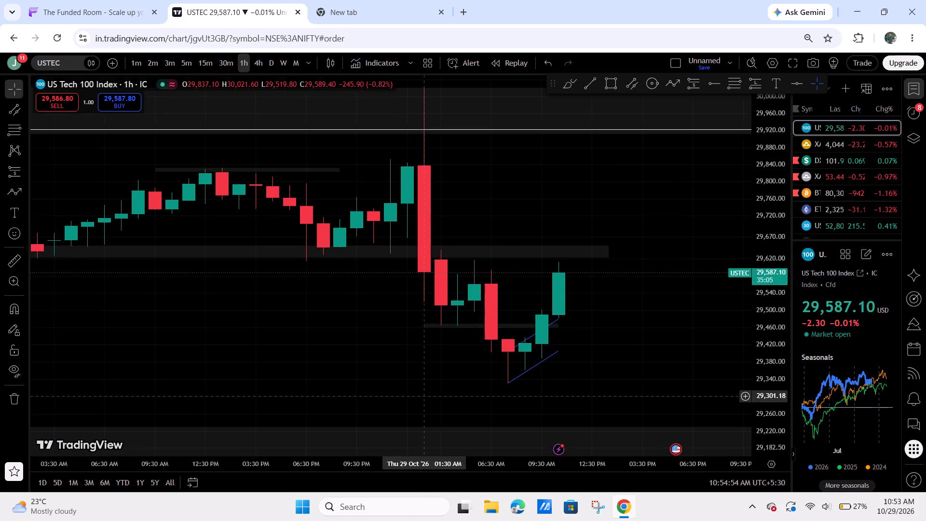
{"action": "left_click_drag", "start_coordinate": [421, 396], "coordinate": [418, 394]}
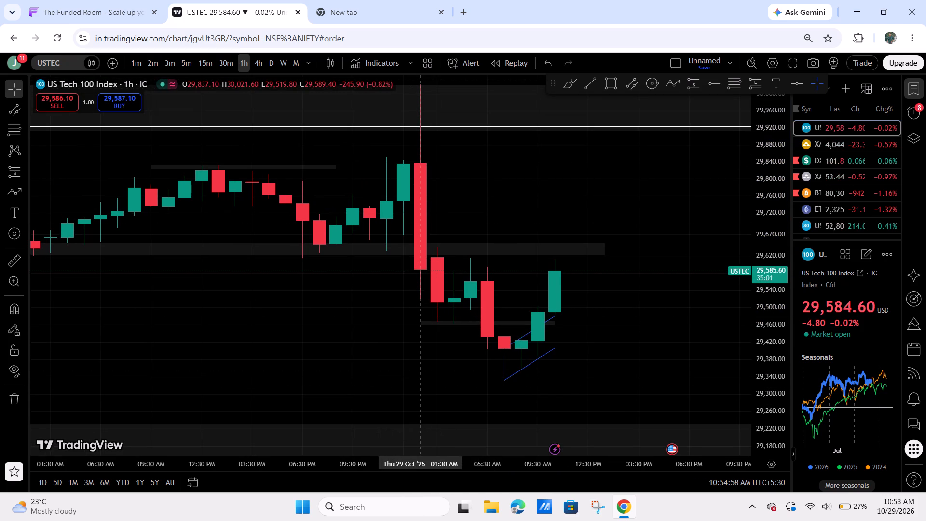
{"action": "left_click_drag", "start_coordinate": [396, 105], "coordinate": [399, 114]}
{"action": "left_click", "coordinate": [6, 259]}
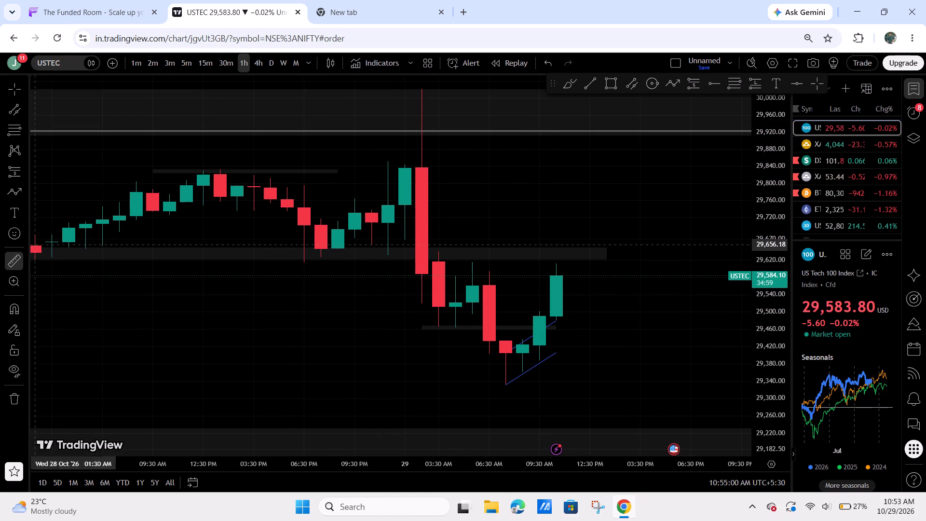
{"action": "left_click", "coordinate": [457, 91]}
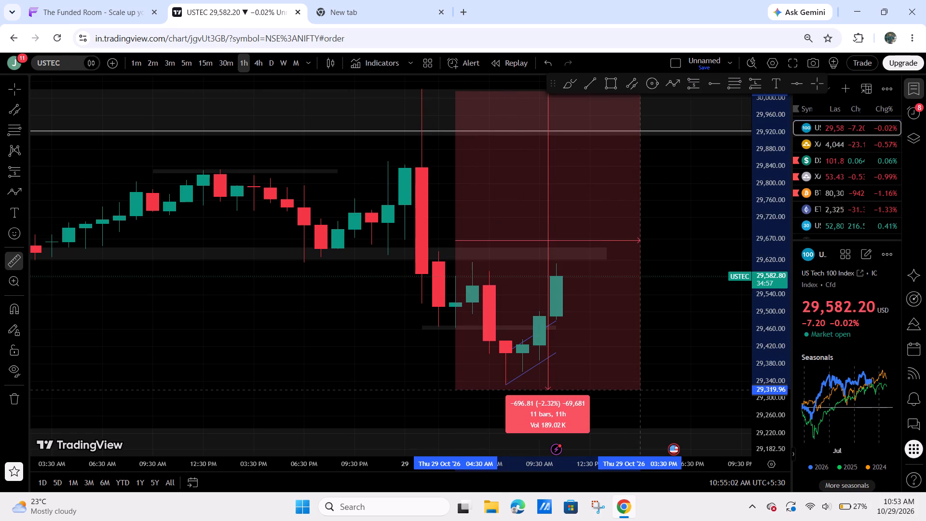
{"action": "left_click", "coordinate": [646, 384]}
{"action": "scroll", "coordinate": [504, 364], "scroll_direction": "down", "scroll_amount": 6}
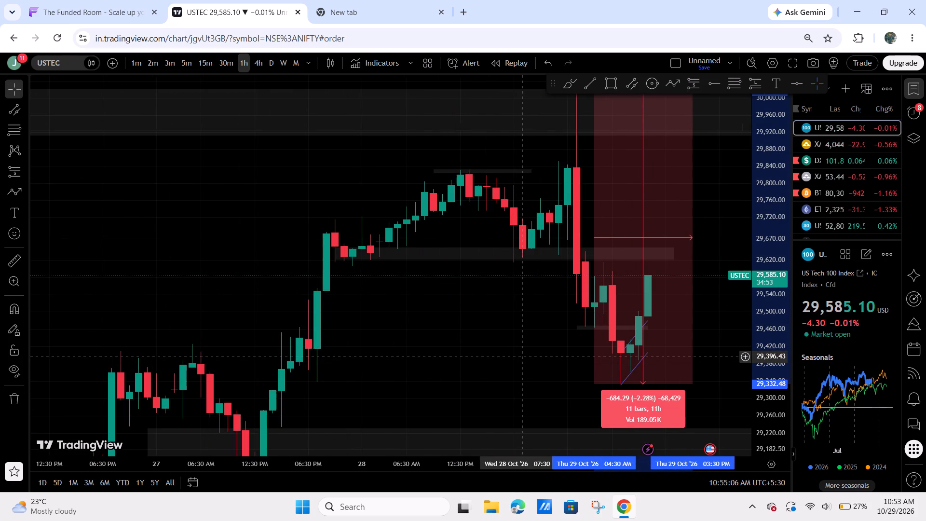
{"action": "left_click_drag", "start_coordinate": [511, 362], "coordinate": [390, 371]}
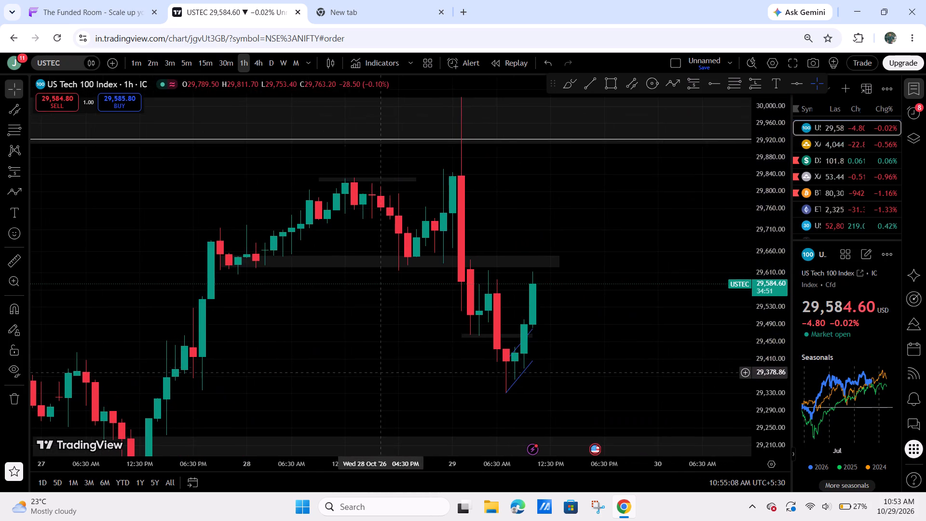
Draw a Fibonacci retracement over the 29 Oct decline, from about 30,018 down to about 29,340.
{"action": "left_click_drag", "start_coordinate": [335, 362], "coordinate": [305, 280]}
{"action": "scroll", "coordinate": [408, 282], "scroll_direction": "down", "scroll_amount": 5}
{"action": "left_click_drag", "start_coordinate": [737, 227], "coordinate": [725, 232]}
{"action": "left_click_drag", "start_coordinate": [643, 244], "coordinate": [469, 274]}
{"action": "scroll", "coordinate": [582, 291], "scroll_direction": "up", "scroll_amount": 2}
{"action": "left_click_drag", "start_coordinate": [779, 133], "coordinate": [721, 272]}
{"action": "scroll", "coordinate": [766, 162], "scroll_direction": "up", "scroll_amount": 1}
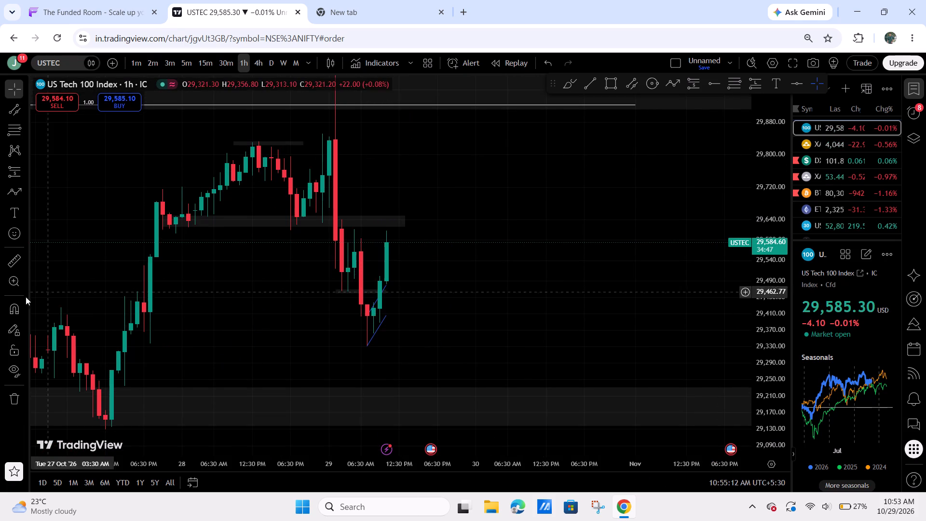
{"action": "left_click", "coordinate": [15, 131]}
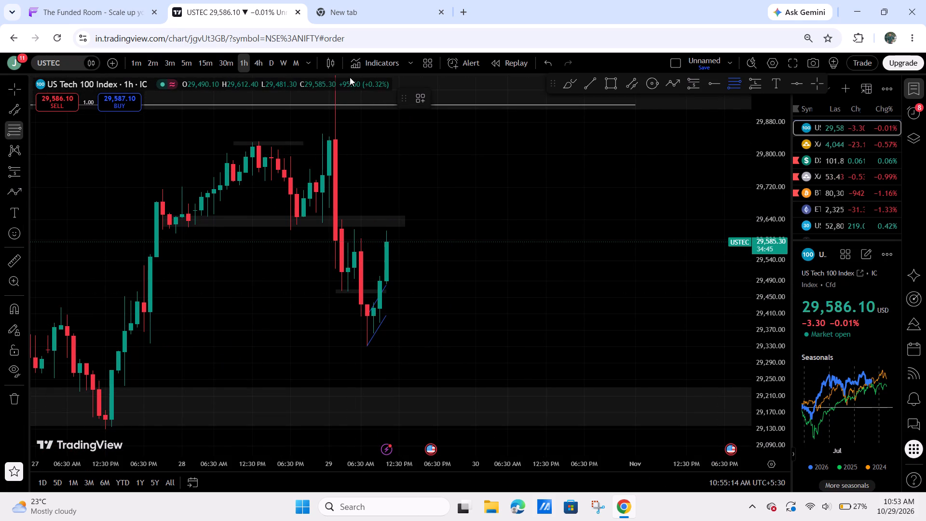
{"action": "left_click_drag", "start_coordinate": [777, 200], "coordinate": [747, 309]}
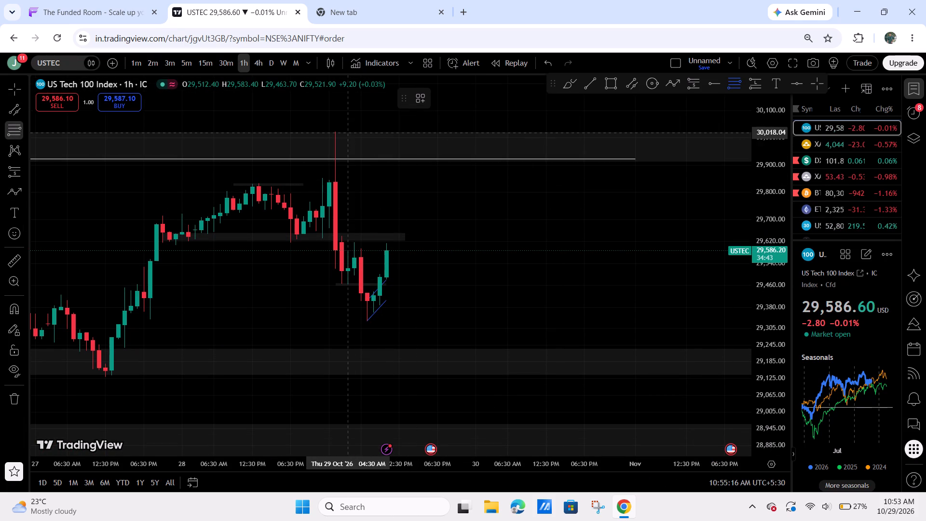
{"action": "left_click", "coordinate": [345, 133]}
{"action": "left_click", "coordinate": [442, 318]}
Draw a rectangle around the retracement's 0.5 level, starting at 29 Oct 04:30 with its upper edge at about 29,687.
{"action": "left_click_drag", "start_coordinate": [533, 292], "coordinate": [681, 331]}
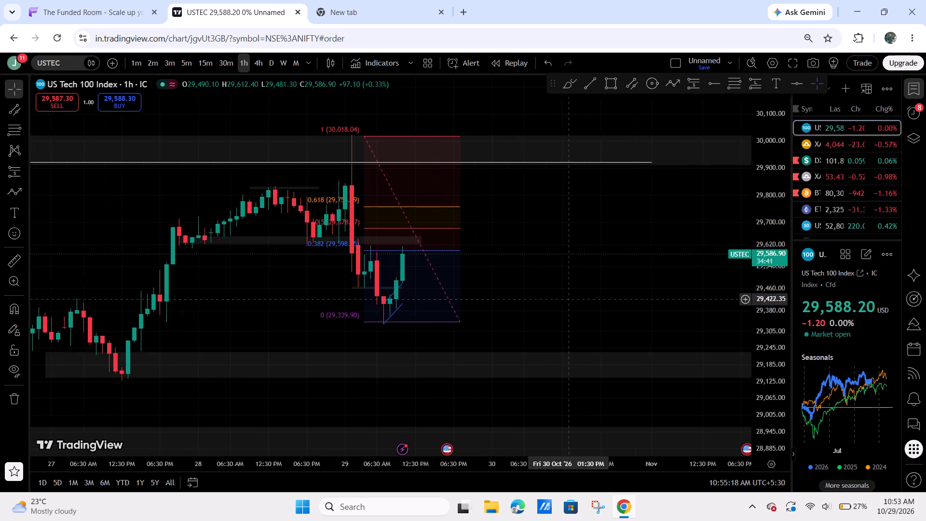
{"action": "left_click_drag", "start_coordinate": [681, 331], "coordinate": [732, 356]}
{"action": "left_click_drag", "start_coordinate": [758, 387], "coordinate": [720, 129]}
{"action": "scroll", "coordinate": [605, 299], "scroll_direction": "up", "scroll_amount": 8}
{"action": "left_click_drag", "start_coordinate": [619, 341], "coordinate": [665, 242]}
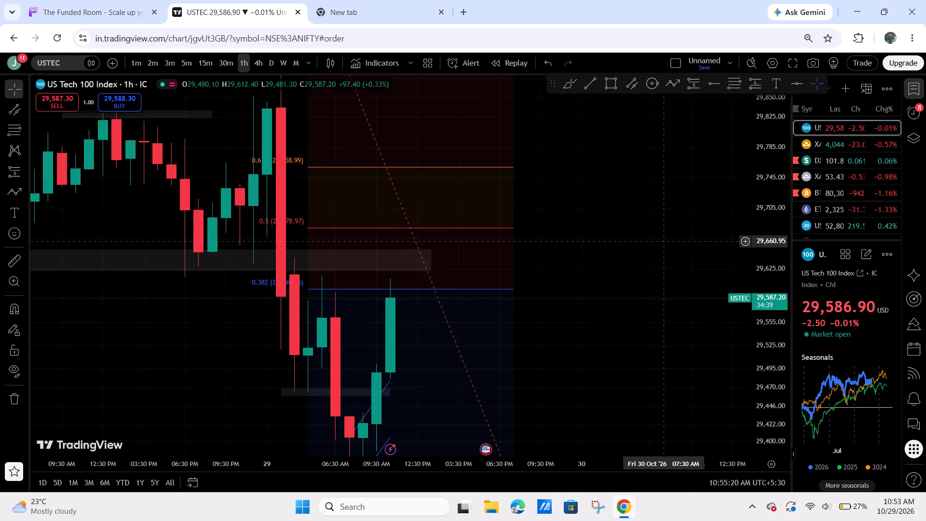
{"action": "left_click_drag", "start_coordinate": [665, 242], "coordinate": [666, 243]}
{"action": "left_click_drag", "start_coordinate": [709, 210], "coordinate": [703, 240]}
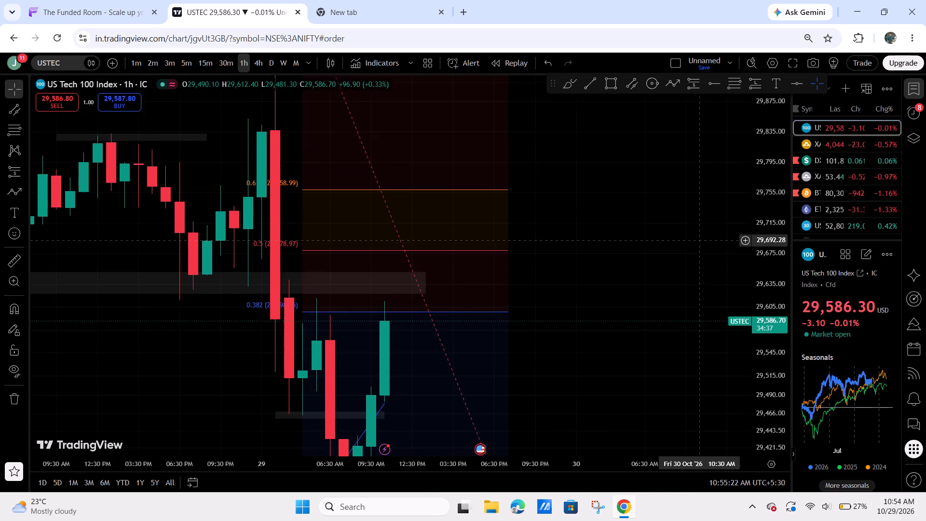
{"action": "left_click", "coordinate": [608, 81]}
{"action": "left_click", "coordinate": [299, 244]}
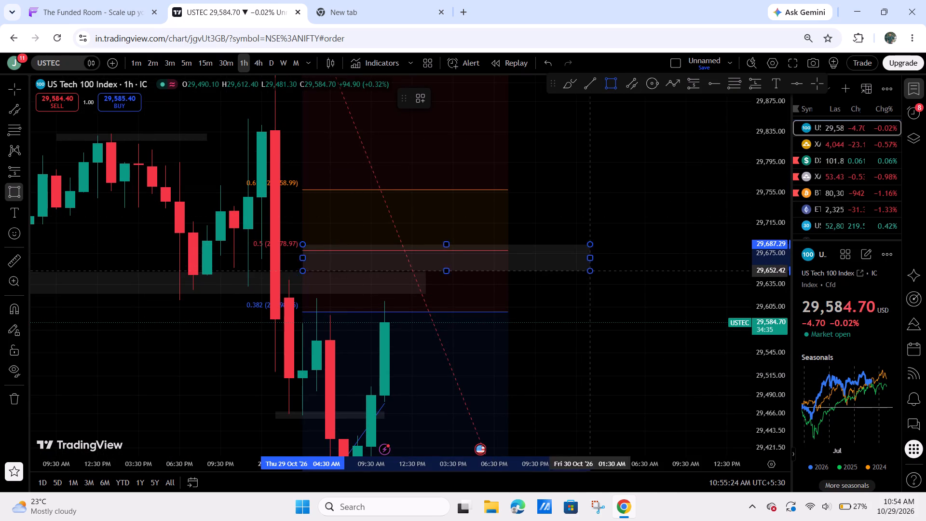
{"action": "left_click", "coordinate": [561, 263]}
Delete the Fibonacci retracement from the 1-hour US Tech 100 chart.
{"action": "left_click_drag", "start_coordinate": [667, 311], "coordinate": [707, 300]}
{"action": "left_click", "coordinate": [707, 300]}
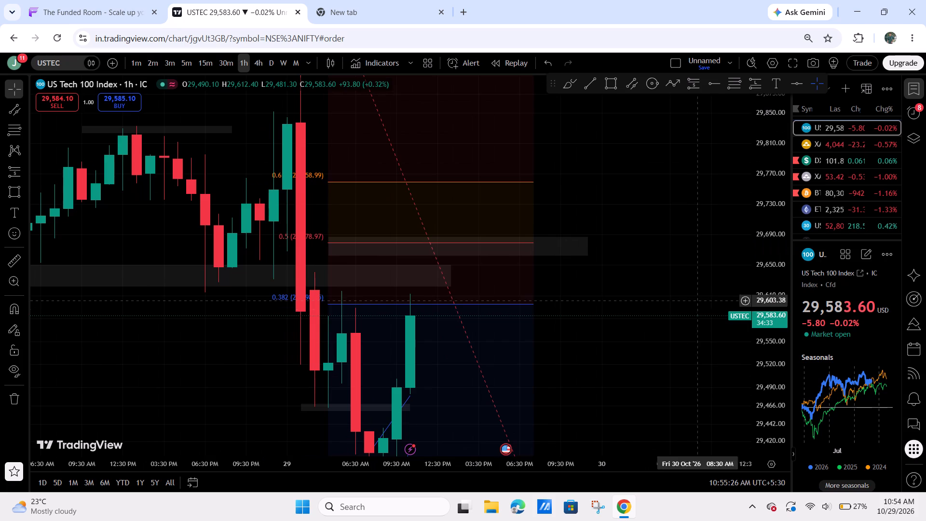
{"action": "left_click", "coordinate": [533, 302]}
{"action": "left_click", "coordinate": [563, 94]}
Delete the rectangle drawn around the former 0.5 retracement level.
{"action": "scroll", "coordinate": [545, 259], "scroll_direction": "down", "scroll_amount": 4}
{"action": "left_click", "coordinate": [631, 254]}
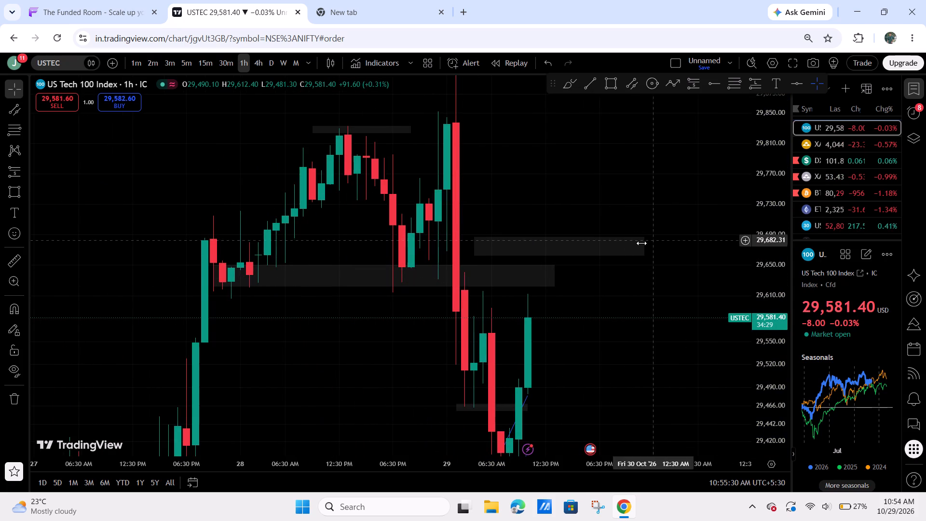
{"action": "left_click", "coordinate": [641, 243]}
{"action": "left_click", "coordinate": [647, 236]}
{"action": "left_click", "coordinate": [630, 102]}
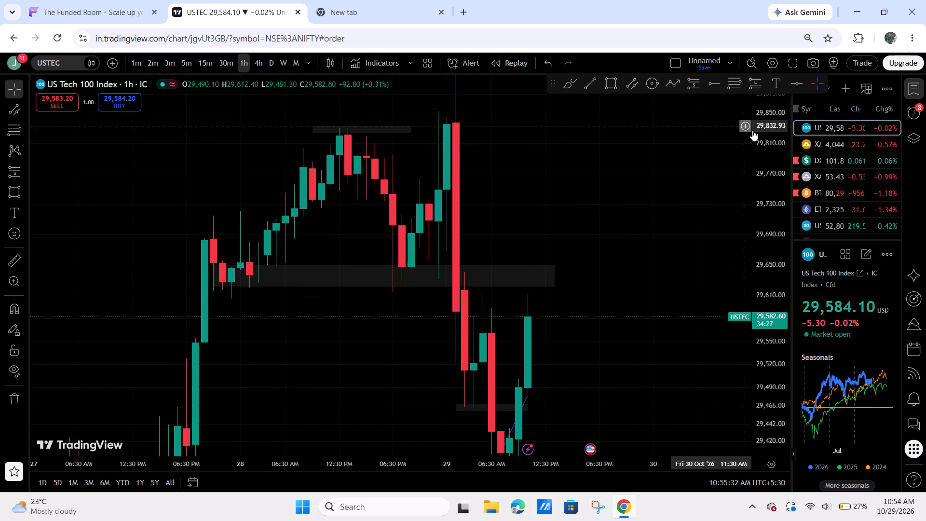
Switch US Tech 100 to the 5-minute timeframe and delete the wide resistance rectangle between about 29,622 and 29,650.
{"action": "left_click_drag", "start_coordinate": [771, 140], "coordinate": [743, 342]}
{"action": "left_click_drag", "start_coordinate": [701, 340], "coordinate": [733, 272]}
{"action": "scroll", "coordinate": [686, 319], "scroll_direction": "down", "scroll_amount": 5}
{"action": "left_click_drag", "start_coordinate": [715, 295], "coordinate": [653, 342]}
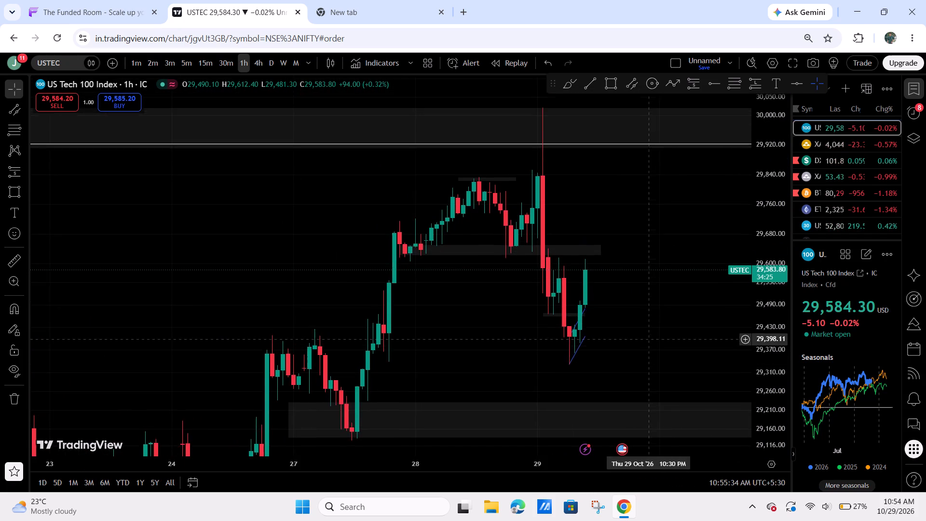
{"action": "left_click_drag", "start_coordinate": [653, 342], "coordinate": [662, 347]}
{"action": "left_click", "coordinate": [701, 359]}
{"action": "scroll", "coordinate": [593, 375], "scroll_direction": "up", "scroll_amount": 3}
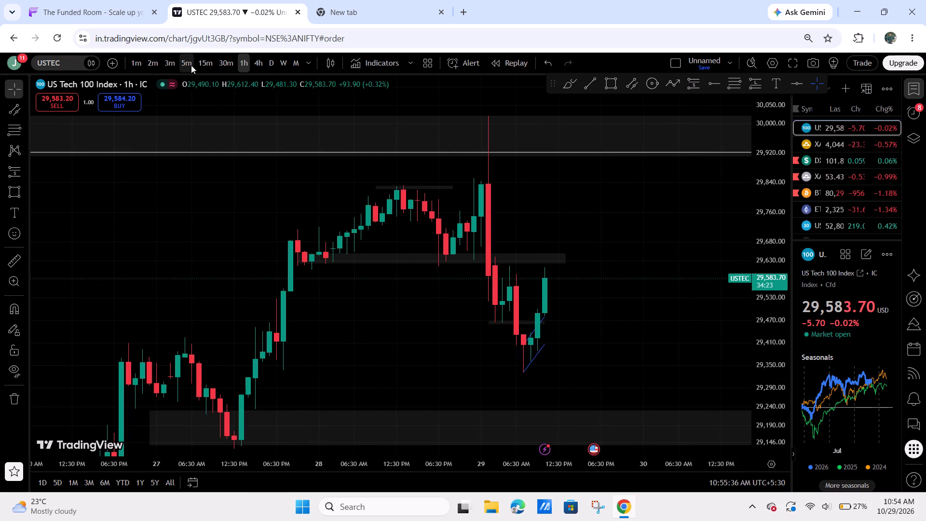
{"action": "left_click", "coordinate": [191, 65]}
{"action": "scroll", "coordinate": [585, 265], "scroll_direction": "down", "scroll_amount": 6}
{"action": "left_click_drag", "start_coordinate": [764, 370], "coordinate": [759, 157]}
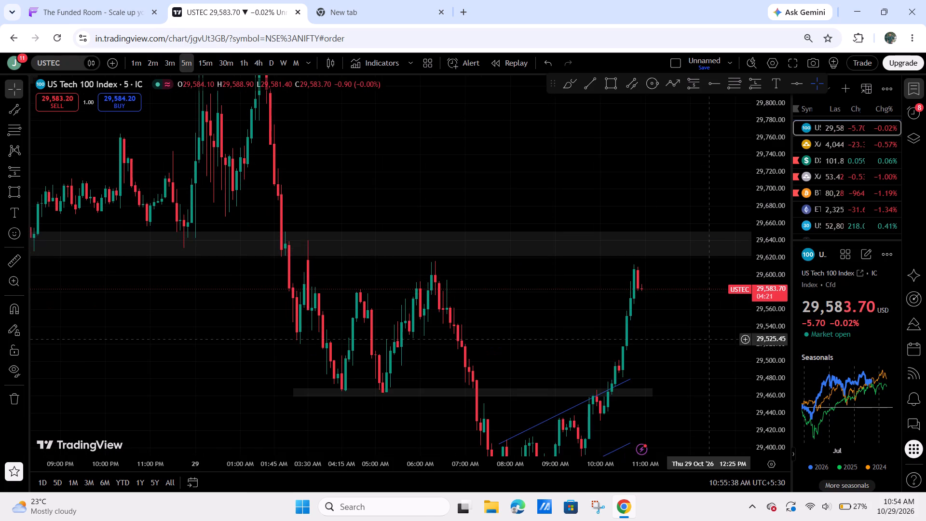
{"action": "left_click_drag", "start_coordinate": [699, 358], "coordinate": [614, 322]}
{"action": "left_click", "coordinate": [636, 227]}
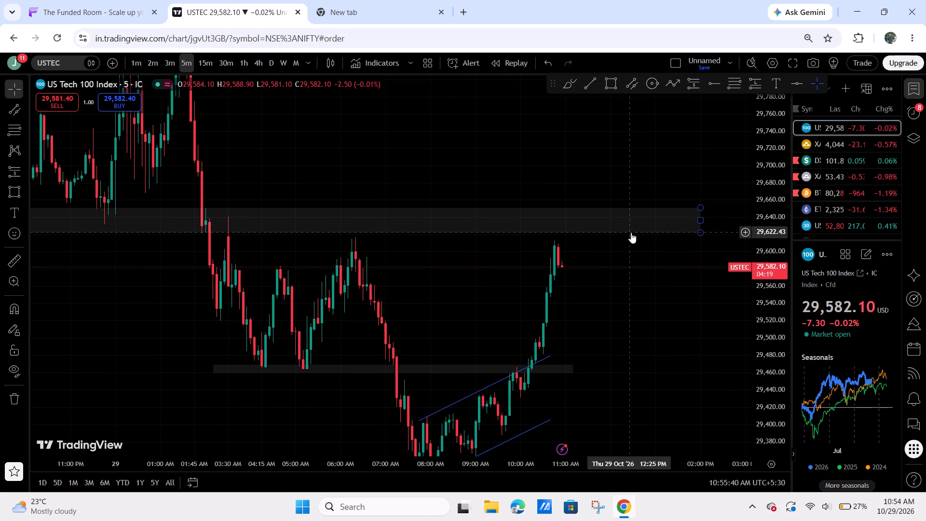
{"action": "left_click", "coordinate": [631, 233]}
{"action": "left_click", "coordinate": [629, 96]}
Draw a resistance rectangle from 29 Oct 02:20 to 11:50, spanning about 29,608.5 to 29,628.7.
{"action": "left_click", "coordinate": [618, 81]}
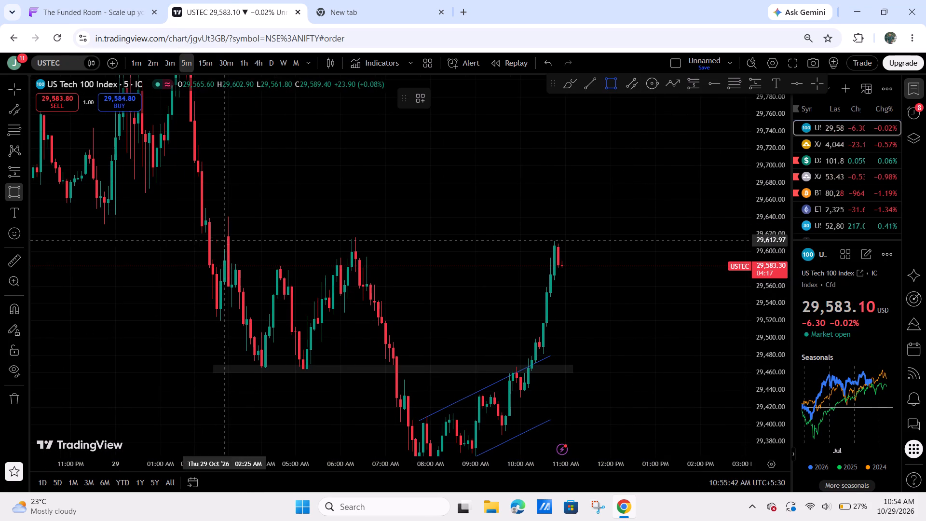
{"action": "left_click", "coordinate": [220, 227]}
{"action": "left_click", "coordinate": [602, 244]}
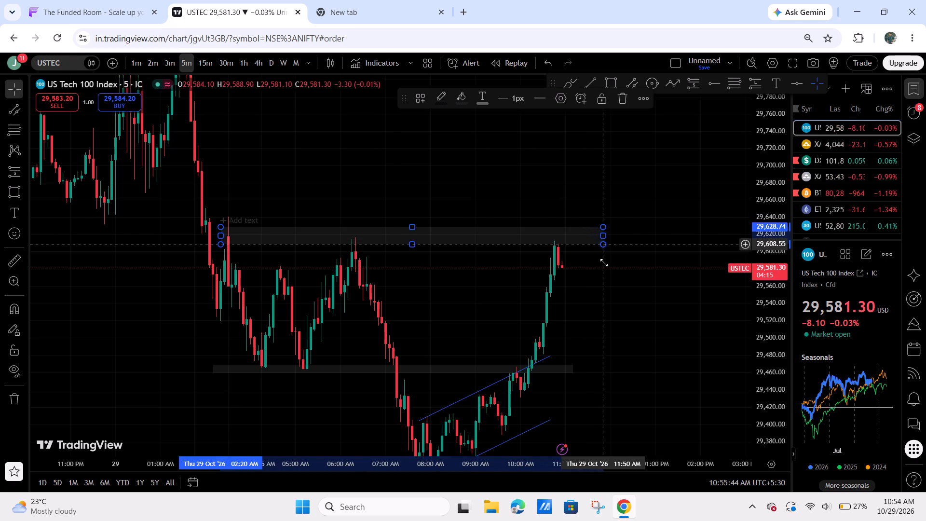
Delete the blue rising parallel channel drawn from the 29 Oct morning low on the 5-minute chart.
{"action": "left_click_drag", "start_coordinate": [613, 287], "coordinate": [740, 262]}
{"action": "left_click_drag", "start_coordinate": [760, 323], "coordinate": [756, 203]}
{"action": "left_click_drag", "start_coordinate": [725, 247], "coordinate": [557, 219]}
{"action": "left_click_drag", "start_coordinate": [776, 164], "coordinate": [774, 169]}
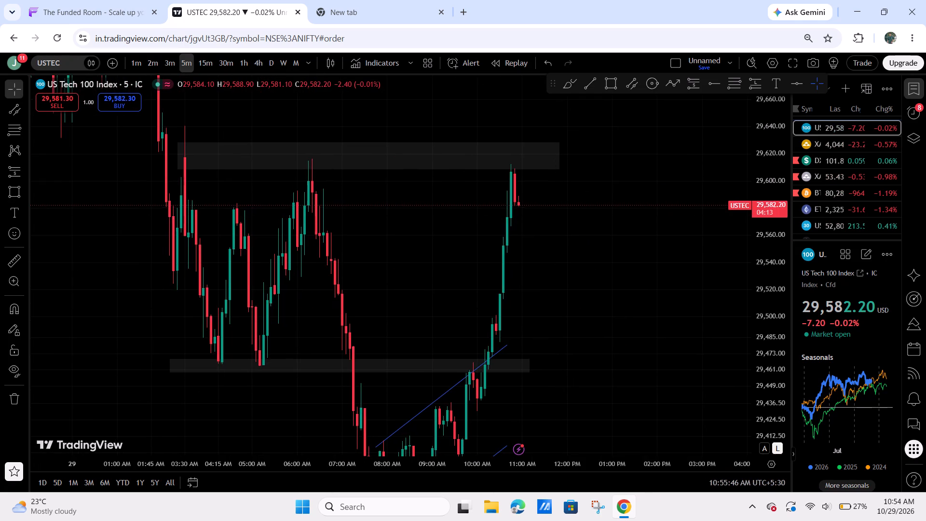
{"action": "left_click_drag", "start_coordinate": [774, 169], "coordinate": [711, 321]}
{"action": "left_click_drag", "start_coordinate": [639, 293], "coordinate": [573, 289]}
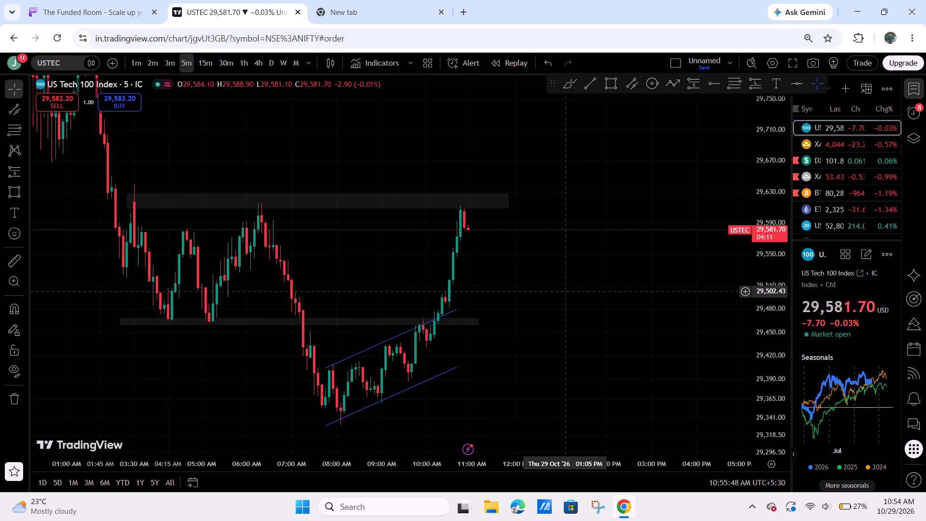
{"action": "left_click", "coordinate": [456, 308]}
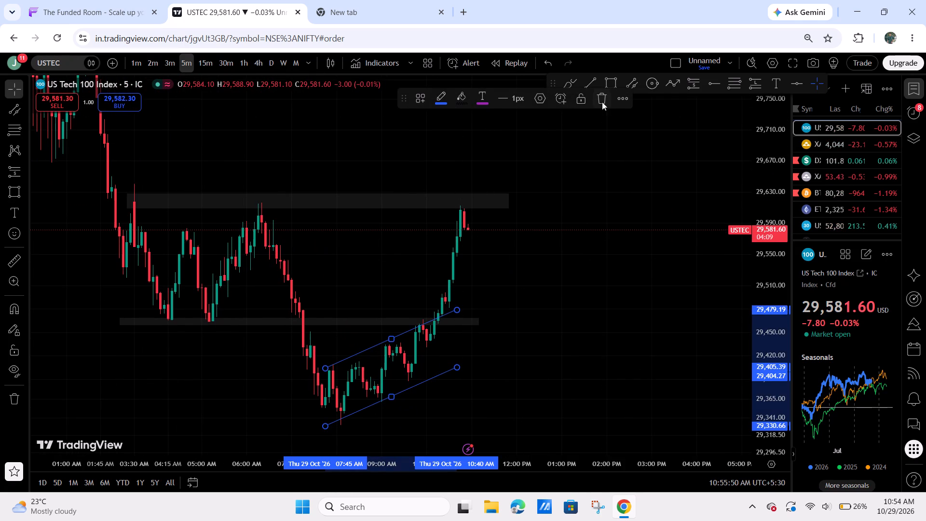
{"action": "left_click", "coordinate": [602, 102]}
Examine the 5-minute US Tech 100 price action between the new resistance rectangle and the lower zone.
{"action": "left_click_drag", "start_coordinate": [486, 319], "coordinate": [636, 296]}
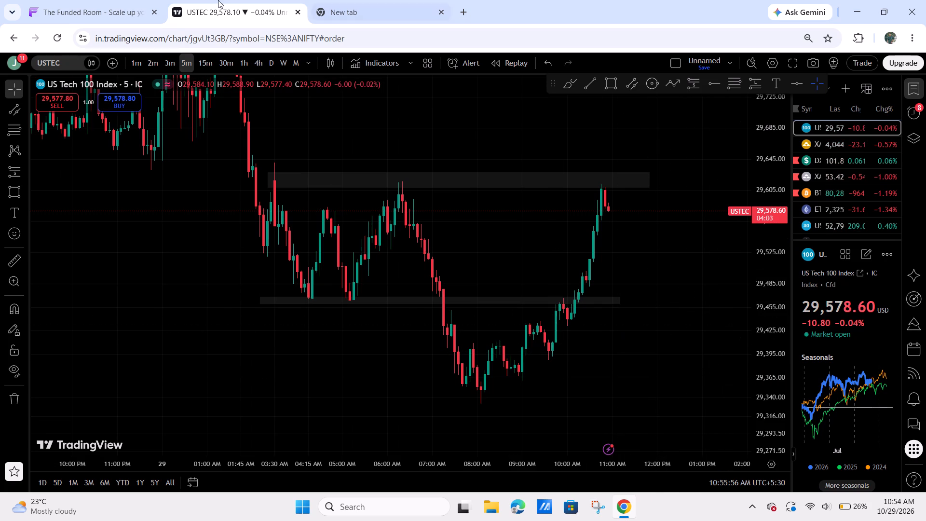
{"action": "left_click_drag", "start_coordinate": [624, 244], "coordinate": [564, 268]}
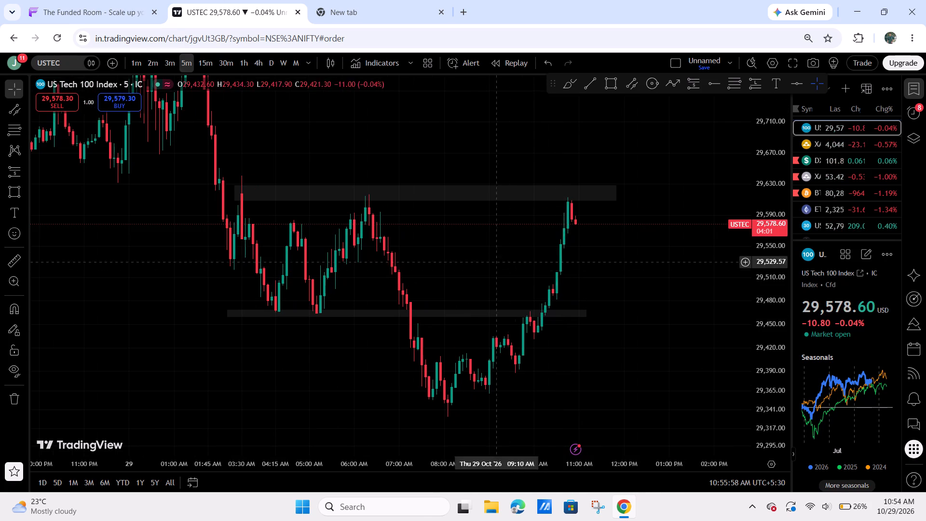
{"action": "scroll", "coordinate": [558, 265], "scroll_direction": "down", "scroll_amount": 2}
{"action": "left_click_drag", "start_coordinate": [676, 271], "coordinate": [636, 274]}
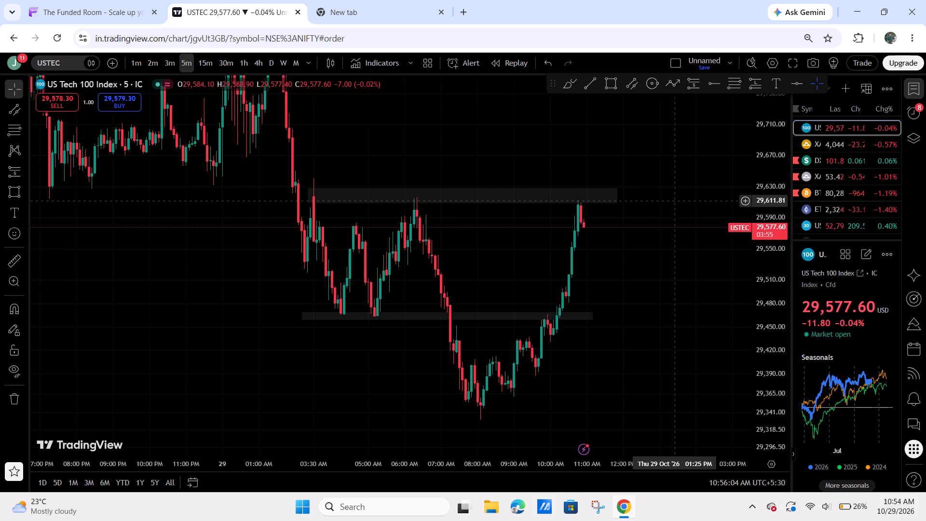
Switch US Tech 100 to the 3-minute timeframe and adjust the upper resistance rectangle to span about 29,608 to 29,625.
{"action": "scroll", "coordinate": [647, 236], "scroll_direction": "down", "scroll_amount": 2}
{"action": "left_click_drag", "start_coordinate": [679, 260], "coordinate": [655, 263]}
{"action": "left_click", "coordinate": [167, 61]}
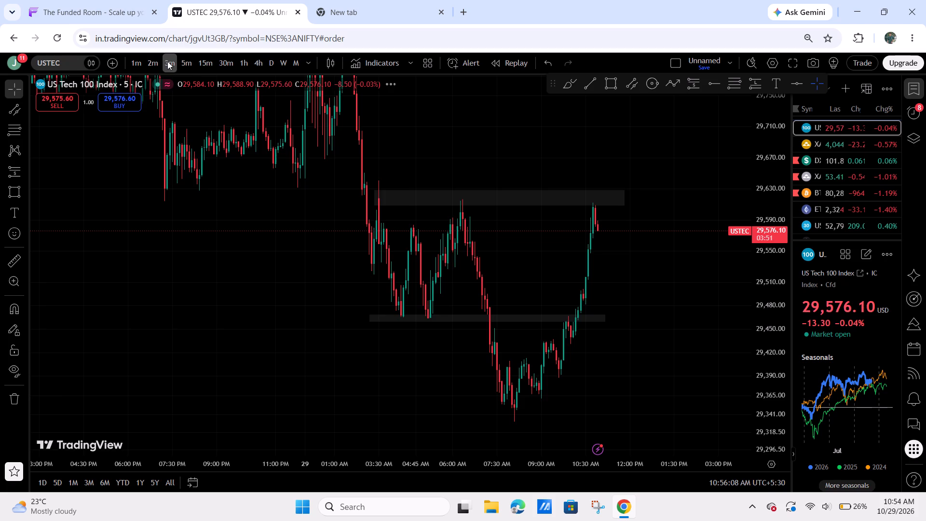
{"action": "left_click_drag", "start_coordinate": [697, 244], "coordinate": [735, 271]}
{"action": "left_click_drag", "start_coordinate": [765, 304], "coordinate": [773, 65]}
{"action": "scroll", "coordinate": [599, 331], "scroll_direction": "up", "scroll_amount": 4}
{"action": "scroll", "coordinate": [599, 331], "scroll_direction": "down", "scroll_amount": 2}
{"action": "left_click_drag", "start_coordinate": [469, 327], "coordinate": [471, 380]}
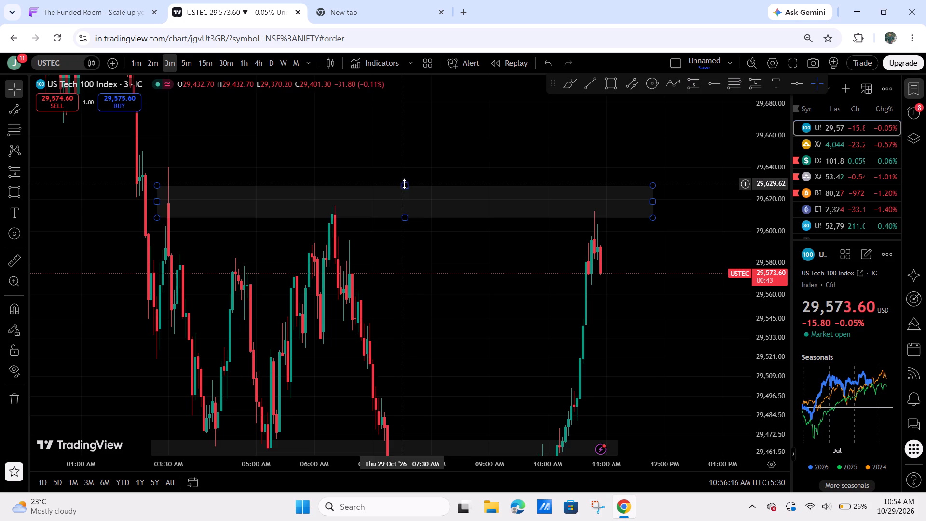
{"action": "left_click_drag", "start_coordinate": [409, 185], "coordinate": [409, 198]}
{"action": "left_click_drag", "start_coordinate": [406, 198], "coordinate": [406, 208]}
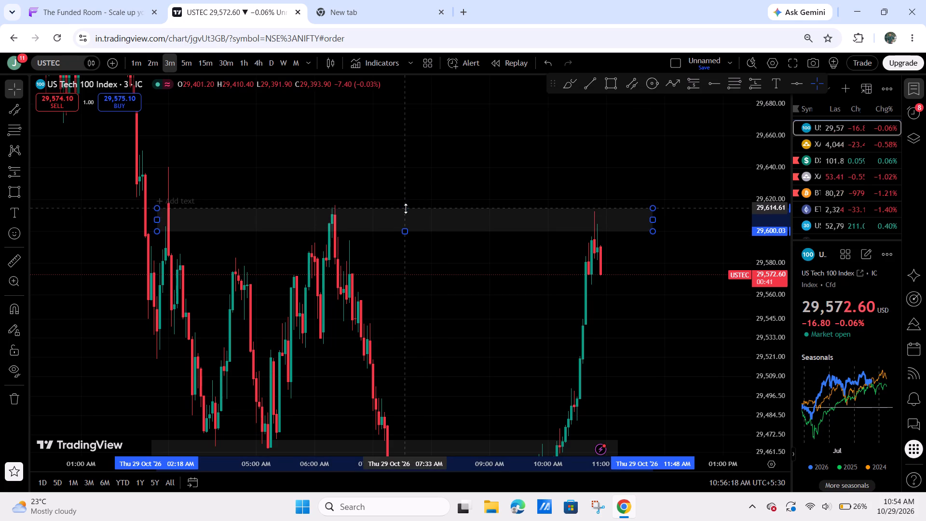
{"action": "left_click_drag", "start_coordinate": [406, 208], "coordinate": [408, 204]}
{"action": "left_click_drag", "start_coordinate": [403, 232], "coordinate": [404, 230]}
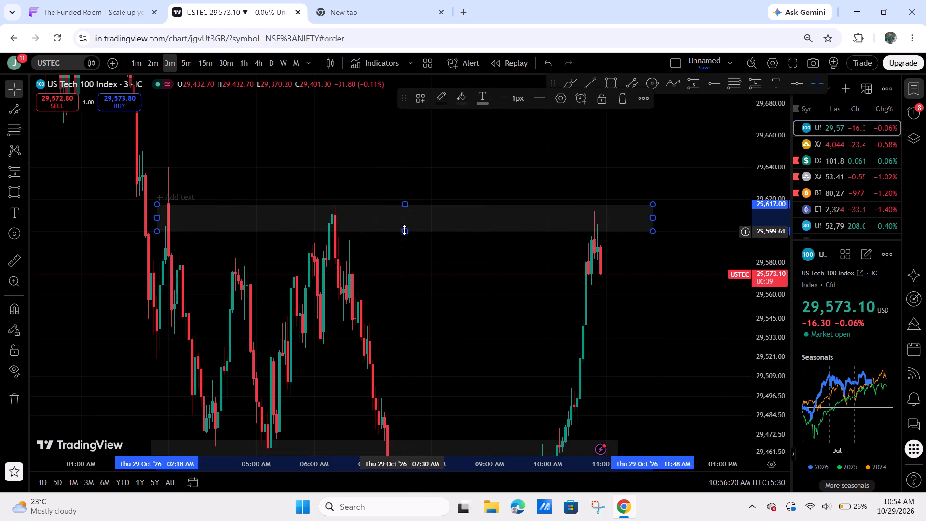
{"action": "left_click_drag", "start_coordinate": [404, 230], "coordinate": [416, 218]}
{"action": "left_click_drag", "start_coordinate": [402, 204], "coordinate": [409, 192]}
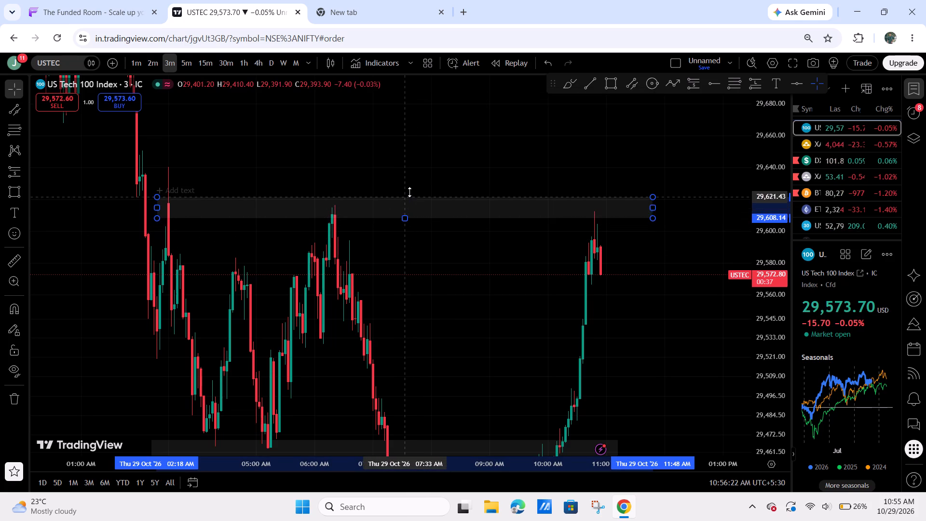
{"action": "left_click_drag", "start_coordinate": [409, 192], "coordinate": [411, 190]}
Switch US Tech 100 to the 1-minute timeframe and examine the price action between the resistance rectangle and the lower zone.
{"action": "left_click_drag", "start_coordinate": [438, 159], "coordinate": [478, 121]}
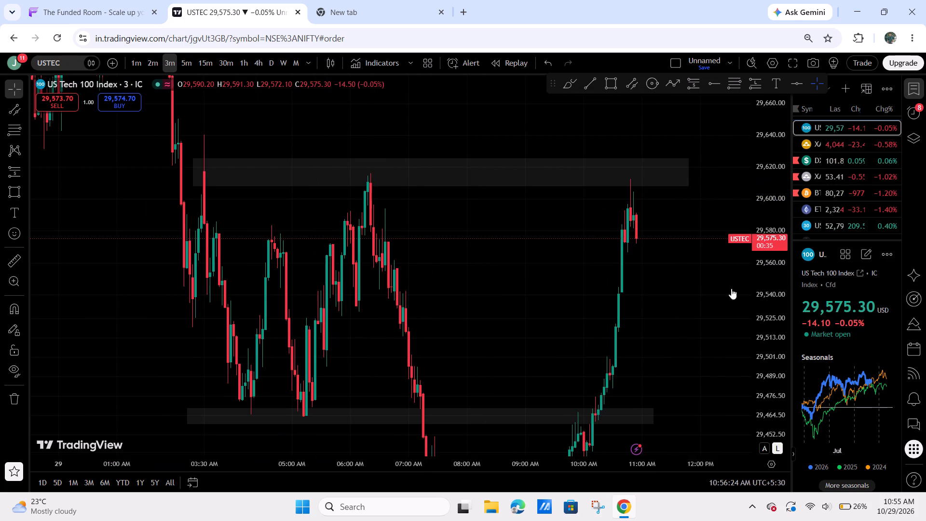
{"action": "scroll", "coordinate": [711, 316], "scroll_direction": "up", "scroll_amount": 5}
{"action": "left_click", "coordinate": [141, 66]}
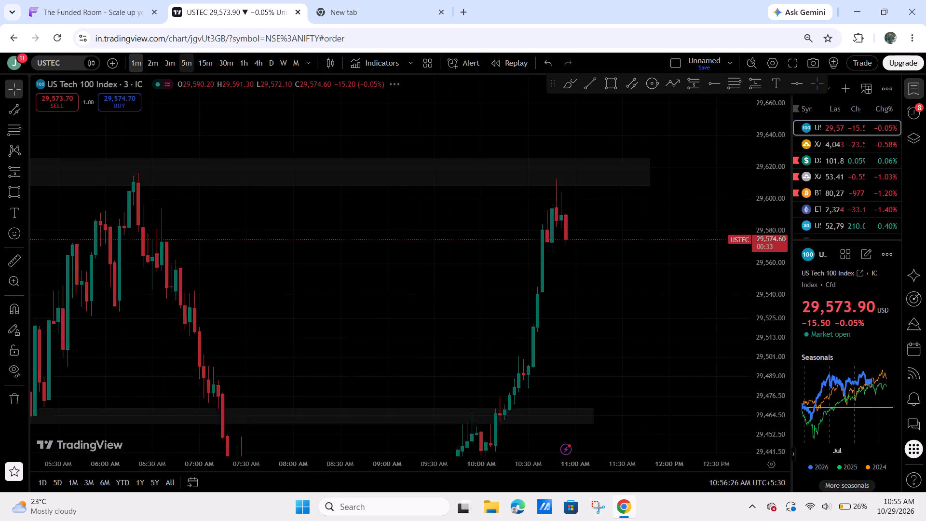
{"action": "left_click_drag", "start_coordinate": [651, 270], "coordinate": [739, 285]}
{"action": "left_click_drag", "start_coordinate": [772, 326], "coordinate": [749, 155]}
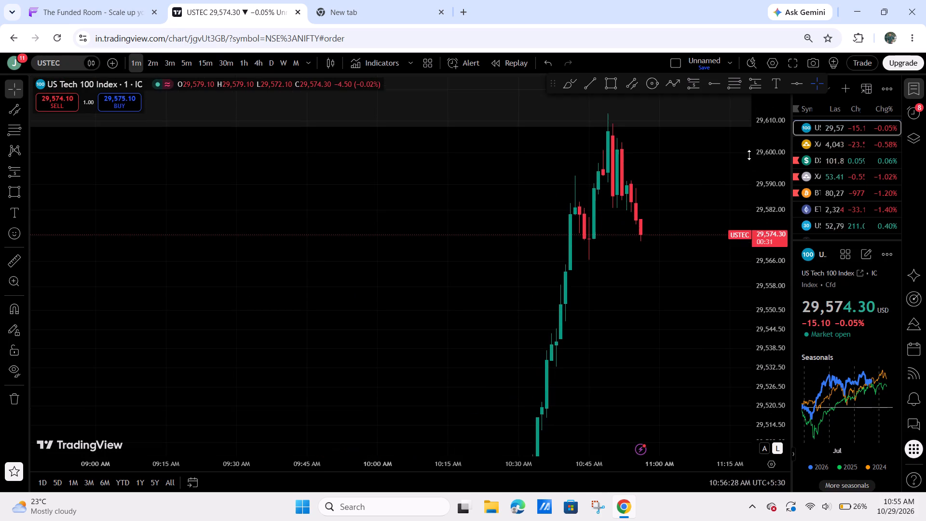
{"action": "left_click_drag", "start_coordinate": [749, 155], "coordinate": [723, 224]}
{"action": "left_click_drag", "start_coordinate": [696, 250], "coordinate": [585, 196]}
{"action": "left_click_drag", "start_coordinate": [778, 138], "coordinate": [718, 304]}
{"action": "left_click_drag", "start_coordinate": [651, 288], "coordinate": [612, 296]}
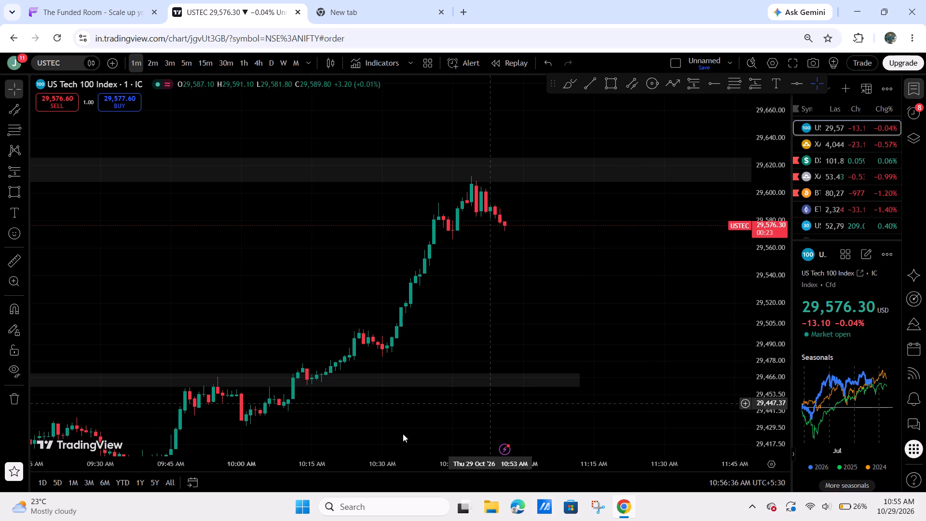
Open the WhatsApp desktop app.
{"action": "left_click", "coordinate": [313, 507]}
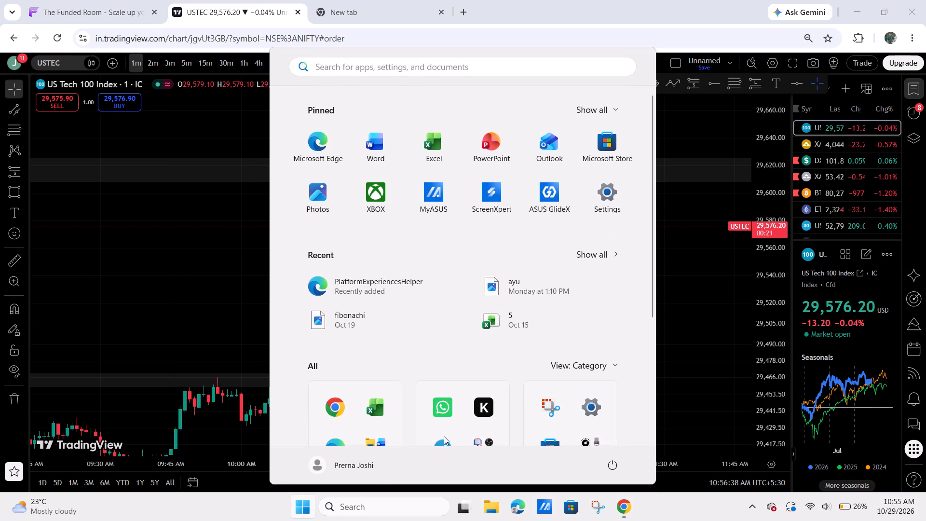
{"action": "left_click", "coordinate": [446, 410]}
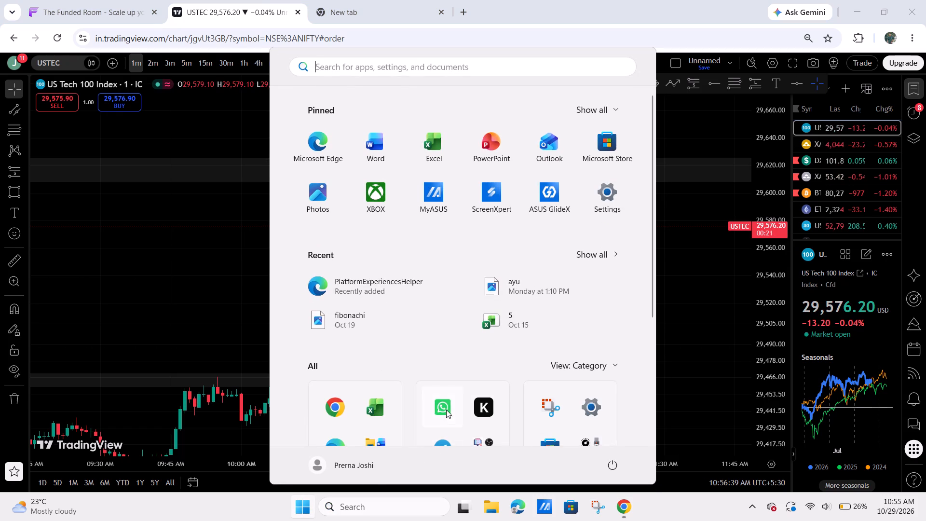
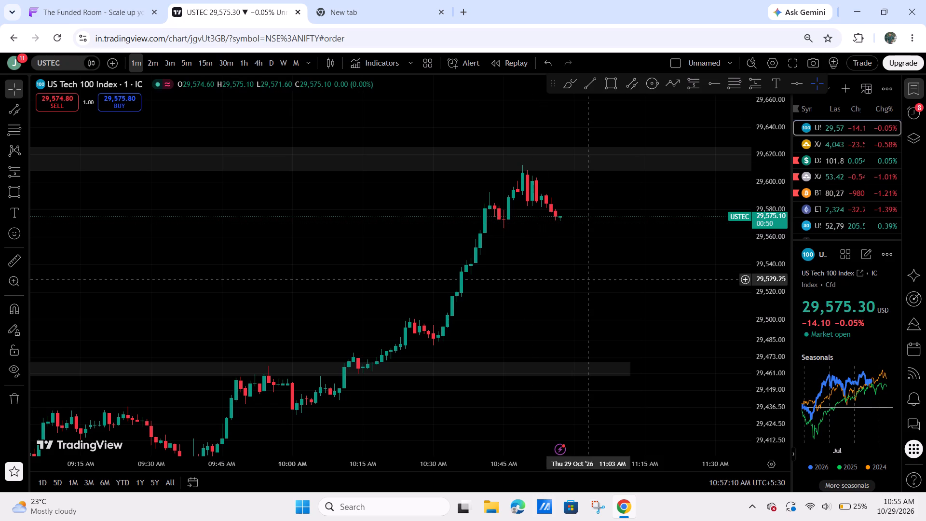
Draw a small rectangle at the recent pullback low on the 1-minute US Tech 100 chart, with its upper edge at about 29,571.
{"action": "scroll", "coordinate": [592, 285], "scroll_direction": "down", "scroll_amount": 6}
{"action": "left_click_drag", "start_coordinate": [641, 304], "coordinate": [556, 304]}
{"action": "left_click_drag", "start_coordinate": [651, 143], "coordinate": [661, 87]}
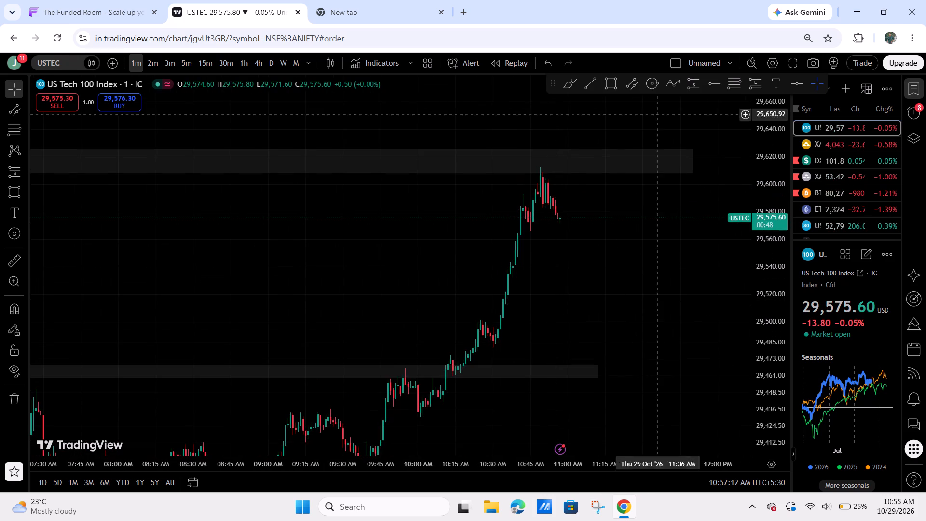
{"action": "left_click_drag", "start_coordinate": [661, 87], "coordinate": [661, 83]}
{"action": "left_click_drag", "start_coordinate": [596, 260], "coordinate": [646, 159]}
{"action": "scroll", "coordinate": [627, 235], "scroll_direction": "down", "scroll_amount": 5}
{"action": "left_click_drag", "start_coordinate": [677, 186], "coordinate": [542, 275]}
{"action": "left_click_drag", "start_coordinate": [609, 82], "coordinate": [607, 88]}
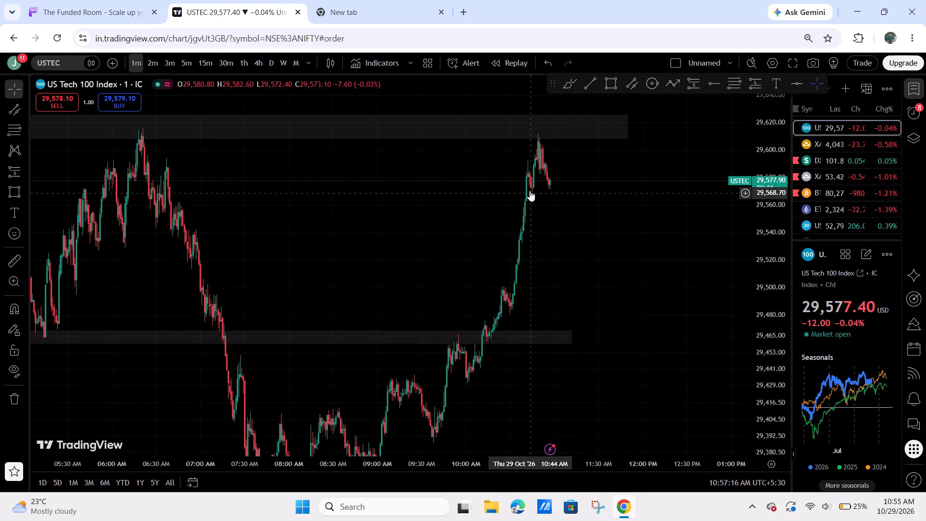
{"action": "left_click", "coordinate": [604, 87]}
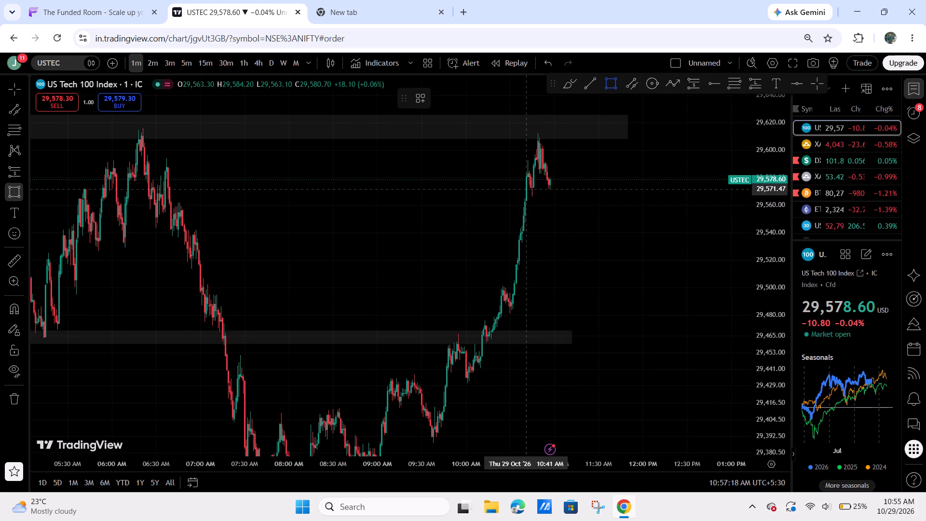
{"action": "left_click", "coordinate": [527, 190]}
{"action": "left_click", "coordinate": [593, 197]}
{"action": "left_click", "coordinate": [565, 222]}
Switch US Tech 100 to the 15-minute timeframe and examine the price action around the marked support and resistance zones.
{"action": "left_click", "coordinate": [202, 62]}
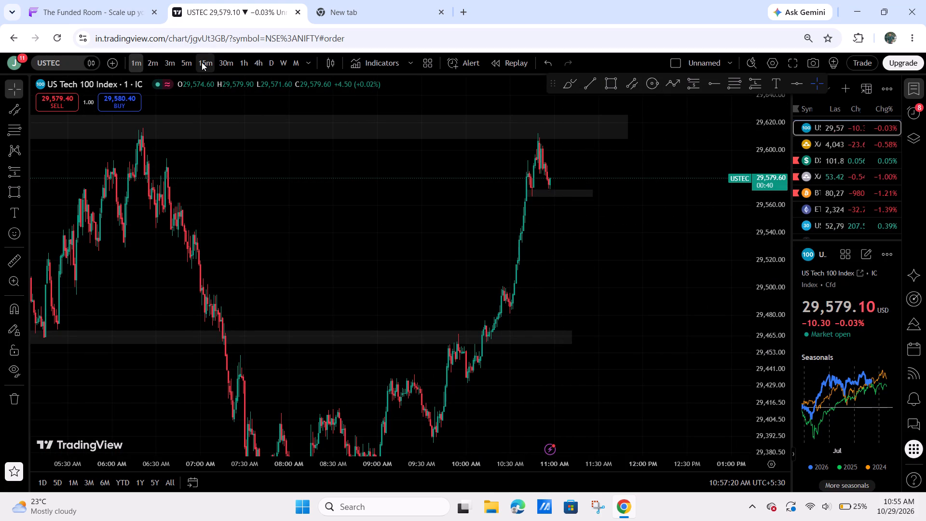
{"action": "scroll", "coordinate": [640, 292], "scroll_direction": "up", "scroll_amount": 3}
{"action": "double_click", "coordinate": [766, 305]}
{"action": "scroll", "coordinate": [656, 318], "scroll_direction": "up", "scroll_amount": 6}
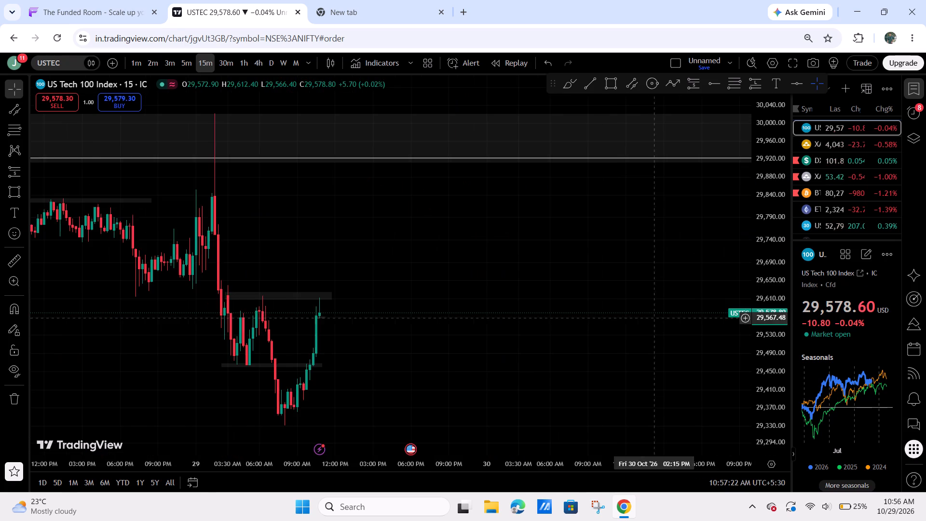
{"action": "left_click_drag", "start_coordinate": [481, 293], "coordinate": [682, 251]}
{"action": "left_click_drag", "start_coordinate": [760, 325], "coordinate": [746, 231]}
{"action": "left_click_drag", "start_coordinate": [697, 308], "coordinate": [760, 200]}
{"action": "left_click_drag", "start_coordinate": [764, 194], "coordinate": [739, 311]}
{"action": "left_click_drag", "start_coordinate": [708, 315], "coordinate": [676, 319]}
{"action": "scroll", "coordinate": [678, 318], "scroll_direction": "down", "scroll_amount": 2}
{"action": "left_click_drag", "start_coordinate": [713, 303], "coordinate": [726, 294]}
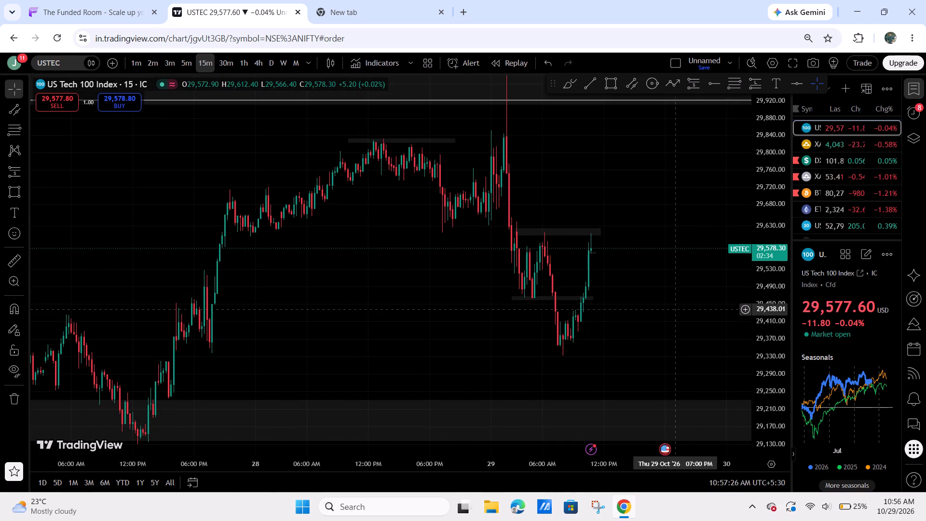
{"action": "left_click_drag", "start_coordinate": [776, 209], "coordinate": [750, 277]}
{"action": "left_click_drag", "start_coordinate": [714, 284], "coordinate": [708, 290]}
{"action": "scroll", "coordinate": [626, 317], "scroll_direction": "down", "scroll_amount": 5}
{"action": "left_click_drag", "start_coordinate": [561, 330], "coordinate": [490, 324]}
{"action": "left_click_drag", "start_coordinate": [519, 326], "coordinate": [519, 301]}
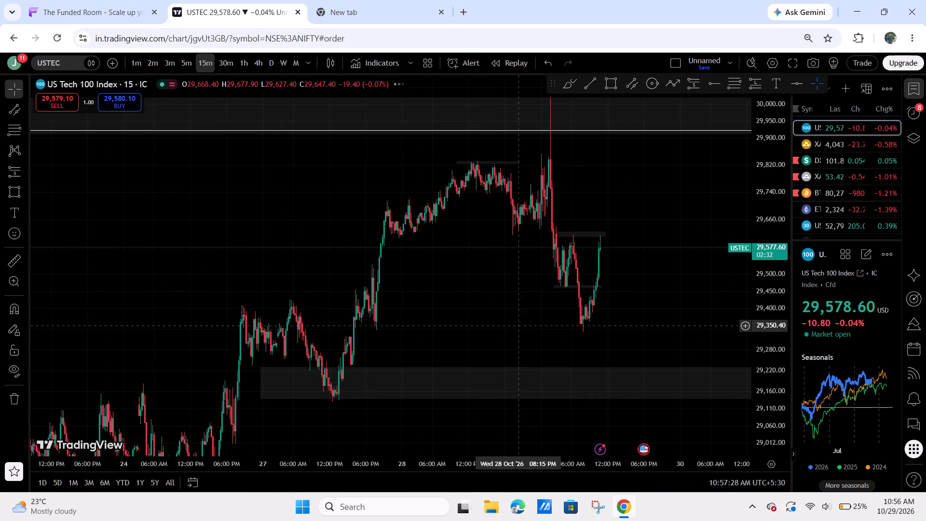
{"action": "left_click_drag", "start_coordinate": [519, 301], "coordinate": [529, 182]}
{"action": "scroll", "coordinate": [538, 215], "scroll_direction": "down", "scroll_amount": 6}
Switch US Tech 100 to the 4-hour timeframe and examine the October swings between the resistance and support zones.
{"action": "left_click", "coordinate": [261, 63]}
{"action": "scroll", "coordinate": [551, 280], "scroll_direction": "up", "scroll_amount": 5}
{"action": "left_click_drag", "start_coordinate": [777, 175], "coordinate": [723, 360]}
{"action": "scroll", "coordinate": [666, 377], "scroll_direction": "up", "scroll_amount": 5}
{"action": "left_click_drag", "start_coordinate": [697, 200], "coordinate": [722, 263]}
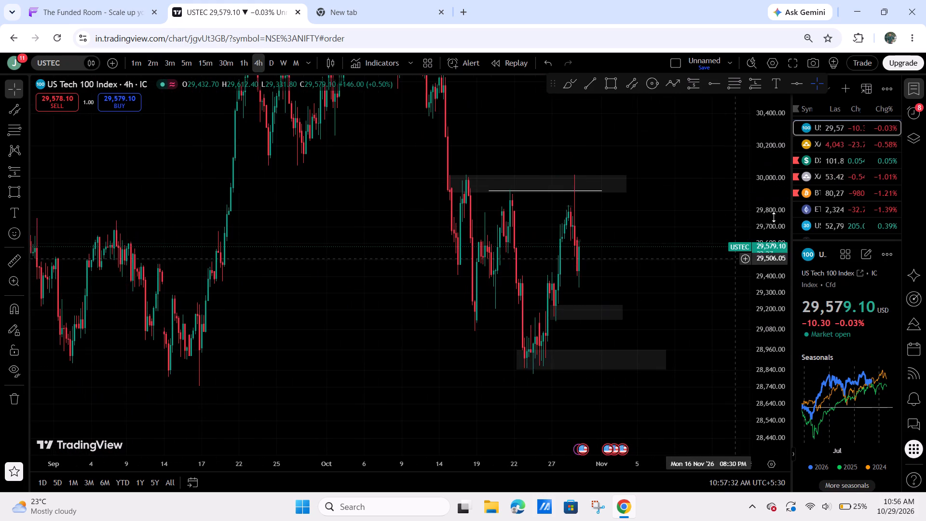
{"action": "left_click_drag", "start_coordinate": [778, 206], "coordinate": [752, 268]}
{"action": "left_click_drag", "start_coordinate": [694, 265], "coordinate": [775, 267]}
{"action": "scroll", "coordinate": [694, 276], "scroll_direction": "up", "scroll_amount": 5}
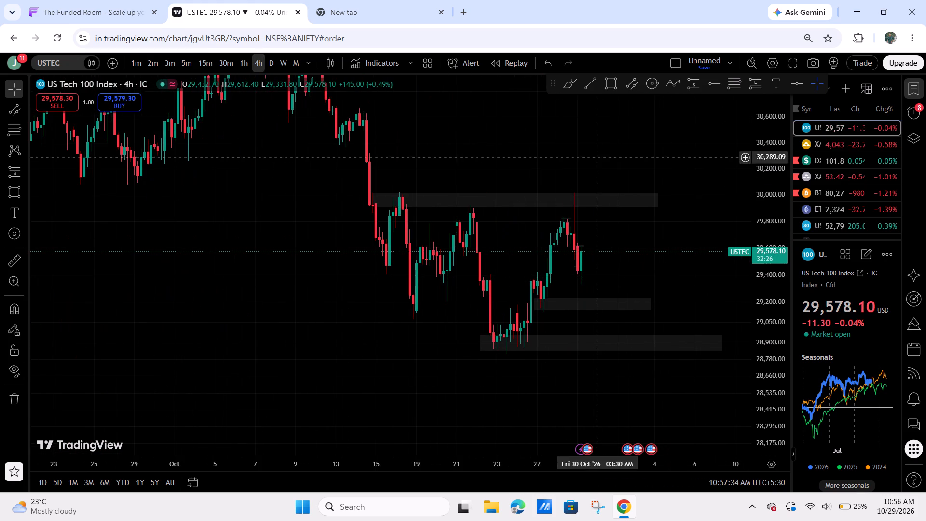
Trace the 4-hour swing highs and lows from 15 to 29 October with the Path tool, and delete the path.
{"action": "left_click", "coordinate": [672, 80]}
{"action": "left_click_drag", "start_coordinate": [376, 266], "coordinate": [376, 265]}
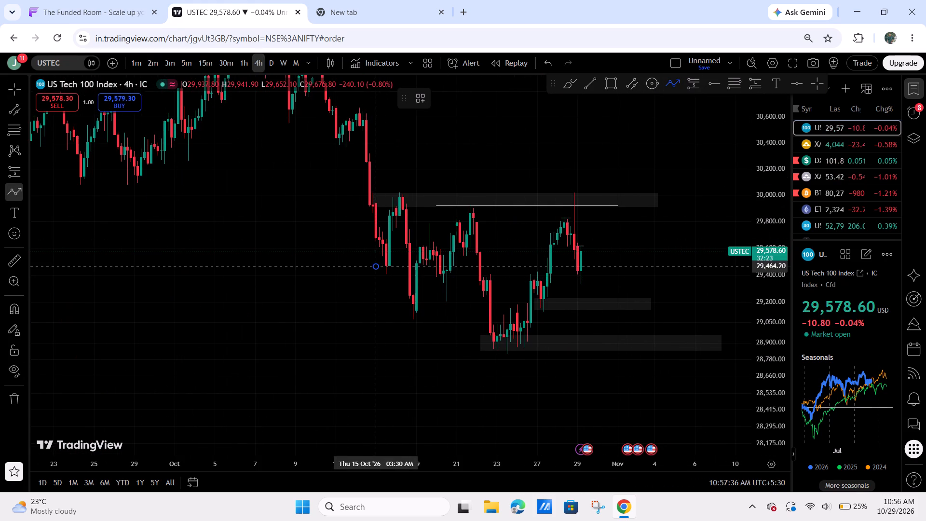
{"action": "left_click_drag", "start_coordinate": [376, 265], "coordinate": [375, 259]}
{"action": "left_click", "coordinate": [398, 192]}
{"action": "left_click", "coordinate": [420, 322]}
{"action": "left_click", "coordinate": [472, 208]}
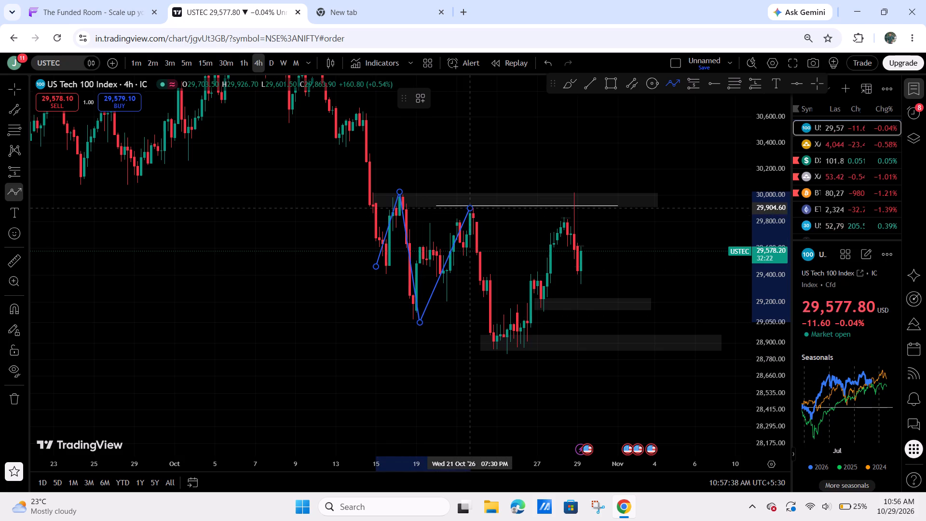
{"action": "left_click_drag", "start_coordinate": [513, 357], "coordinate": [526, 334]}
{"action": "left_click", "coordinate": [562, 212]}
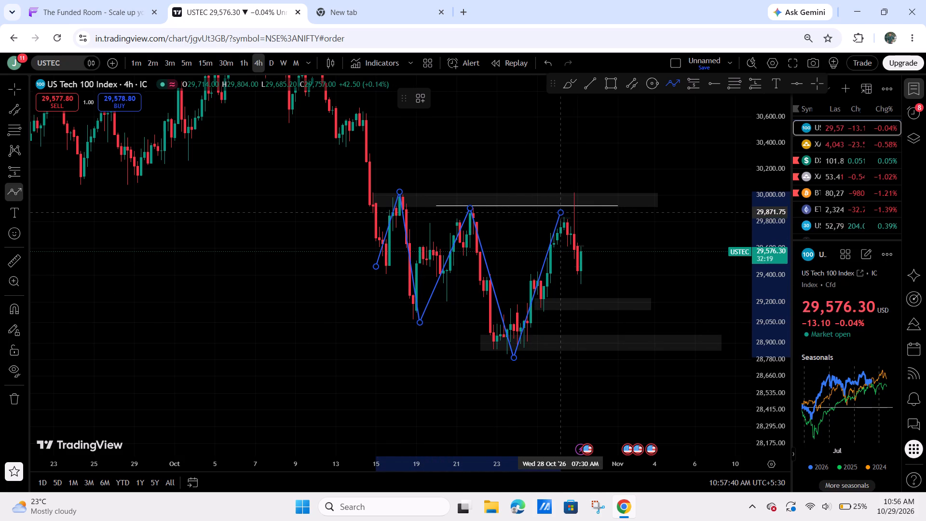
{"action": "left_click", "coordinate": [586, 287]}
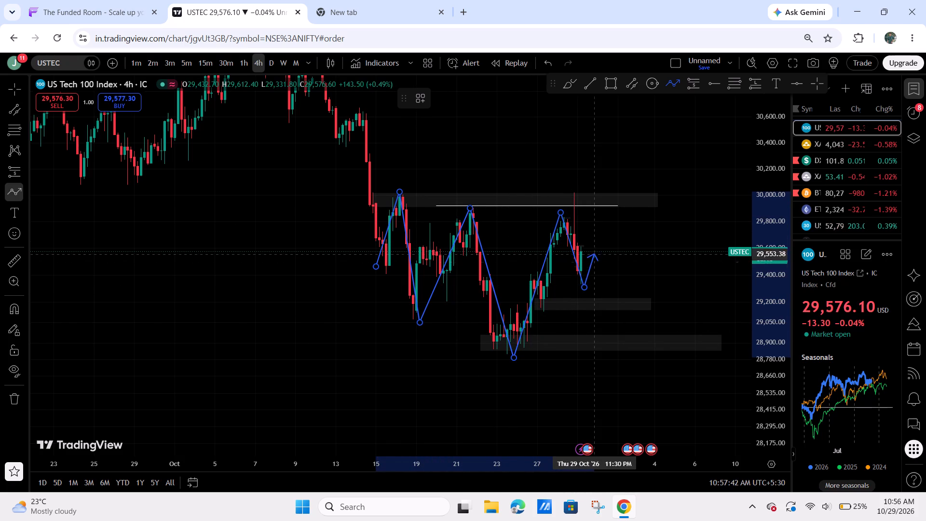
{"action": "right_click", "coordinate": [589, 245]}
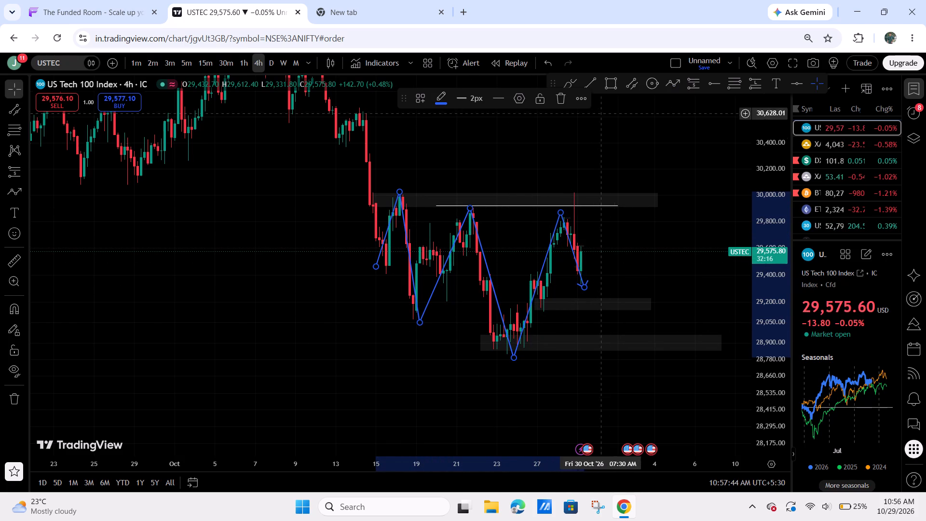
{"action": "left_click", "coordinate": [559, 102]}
Draw a short horizontal trend line at about 29,641 on the 4-hour chart, starting at the long-wicked red candle and ending on 29 October.
{"action": "scroll", "coordinate": [678, 315], "scroll_direction": "up", "scroll_amount": 4}
{"action": "left_click_drag", "start_coordinate": [656, 281], "coordinate": [719, 301]}
{"action": "left_click_drag", "start_coordinate": [765, 396], "coordinate": [721, 144]}
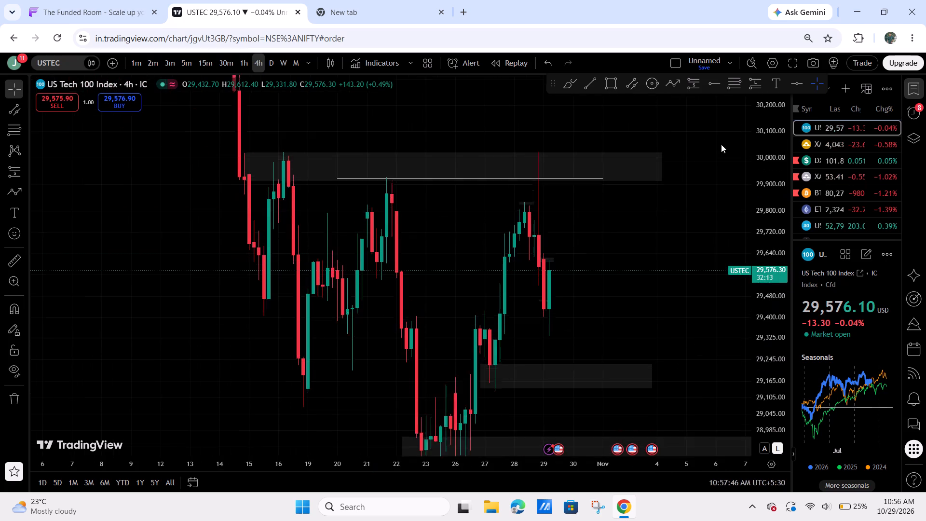
{"action": "left_click_drag", "start_coordinate": [721, 144], "coordinate": [692, 70]}
{"action": "scroll", "coordinate": [599, 275], "scroll_direction": "up", "scroll_amount": 6}
{"action": "left_click", "coordinate": [586, 82]}
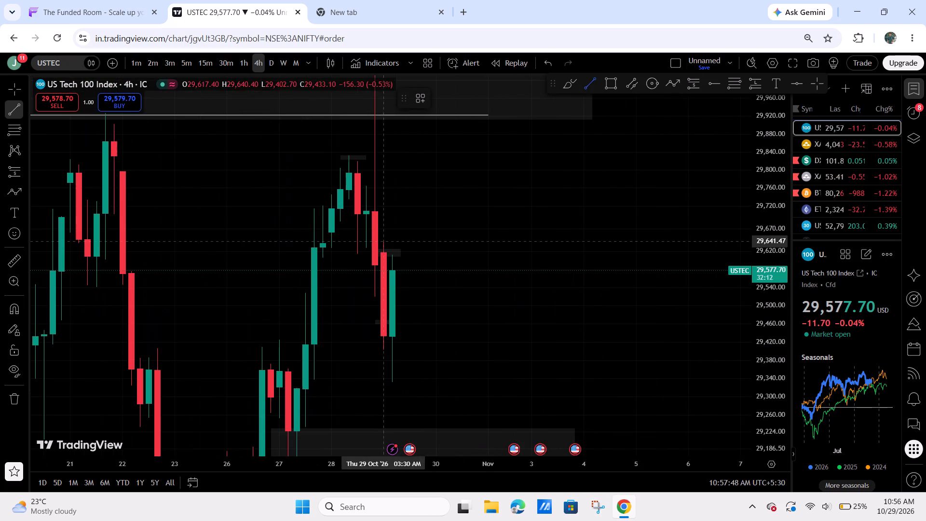
{"action": "left_click", "coordinate": [372, 242]}
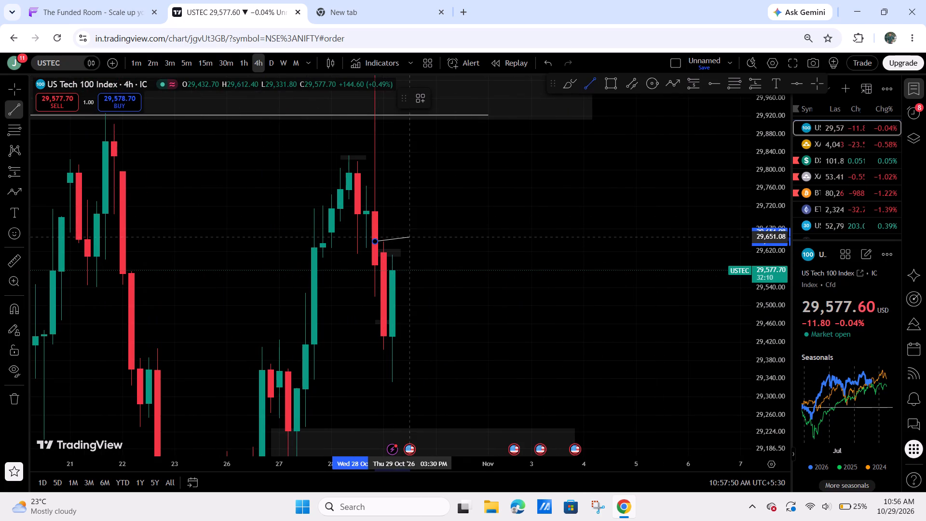
{"action": "left_click", "coordinate": [420, 255], "text": "shift"}
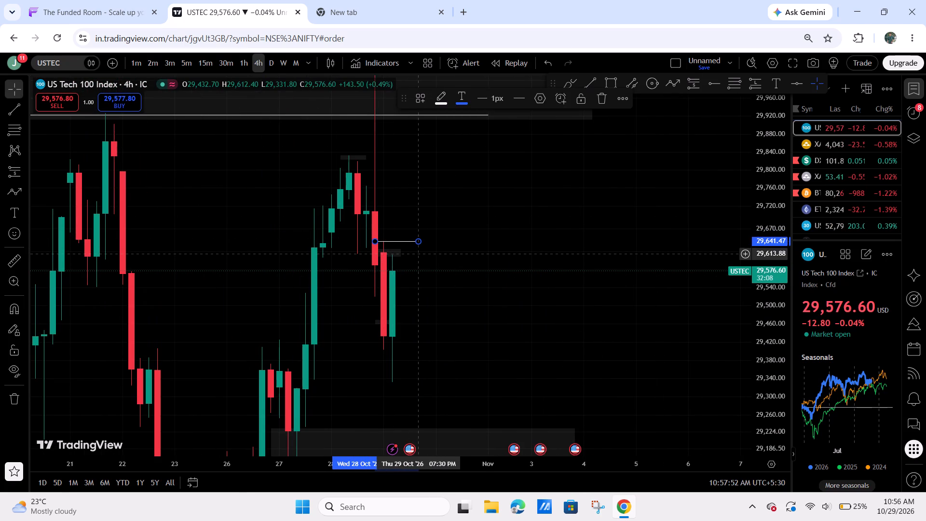
Switch US Tech 100 to the 15-minute timeframe and examine price action around the new horizontal line and the rectangle below it.
{"action": "left_click_drag", "start_coordinate": [465, 250], "coordinate": [640, 250]}
{"action": "scroll", "coordinate": [633, 342], "scroll_direction": "up", "scroll_amount": 4}
{"action": "left_click_drag", "start_coordinate": [629, 338], "coordinate": [655, 310]}
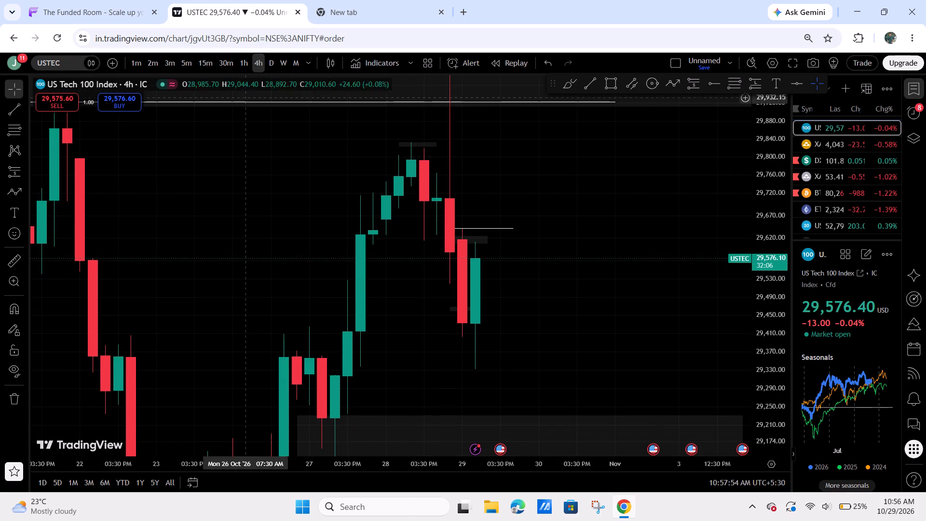
{"action": "left_click", "coordinate": [223, 59]}
{"action": "left_click", "coordinate": [208, 64]}
{"action": "scroll", "coordinate": [511, 243], "scroll_direction": "down", "scroll_amount": 7}
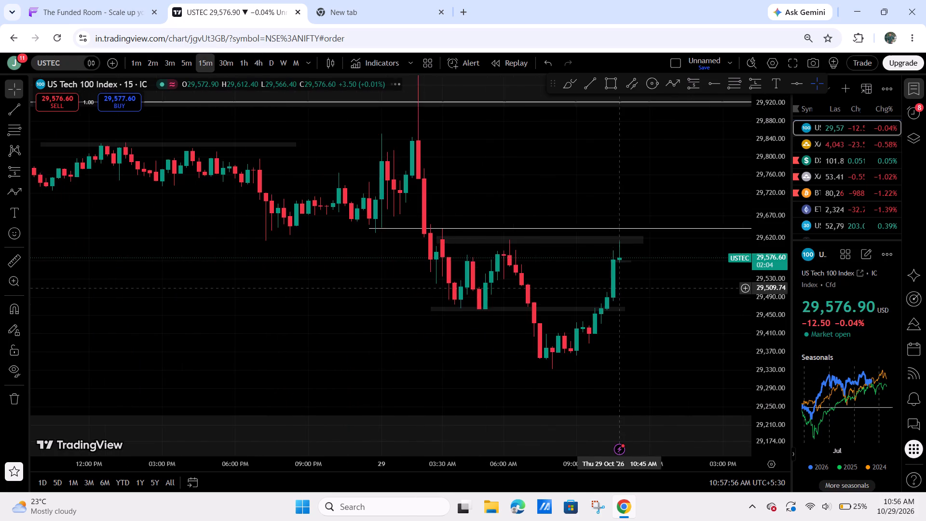
{"action": "left_click_drag", "start_coordinate": [645, 325], "coordinate": [430, 348]}
{"action": "left_click_drag", "start_coordinate": [776, 372], "coordinate": [757, 298]}
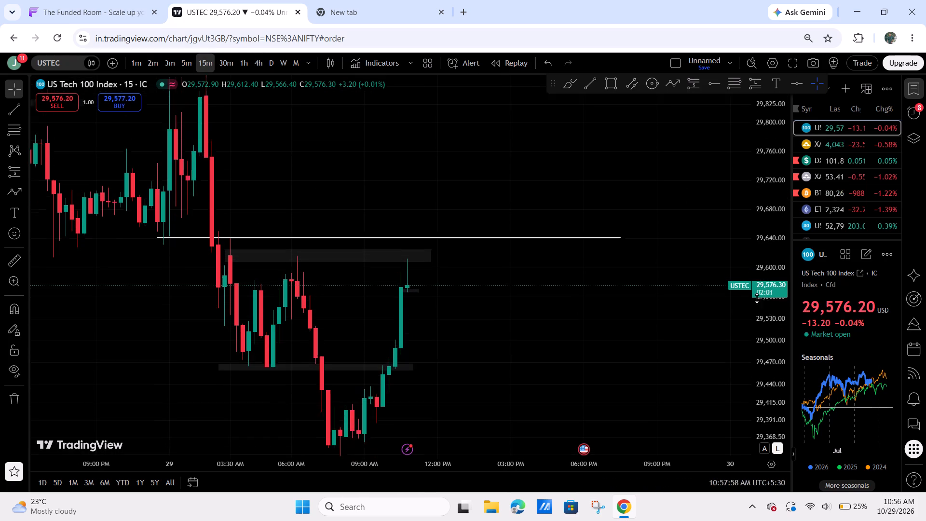
{"action": "left_click_drag", "start_coordinate": [757, 298], "coordinate": [737, 334]}
{"action": "left_click_drag", "start_coordinate": [691, 353], "coordinate": [762, 288]}
{"action": "scroll", "coordinate": [672, 329], "scroll_direction": "down", "scroll_amount": 5}
{"action": "left_click_drag", "start_coordinate": [671, 329], "coordinate": [532, 346]}
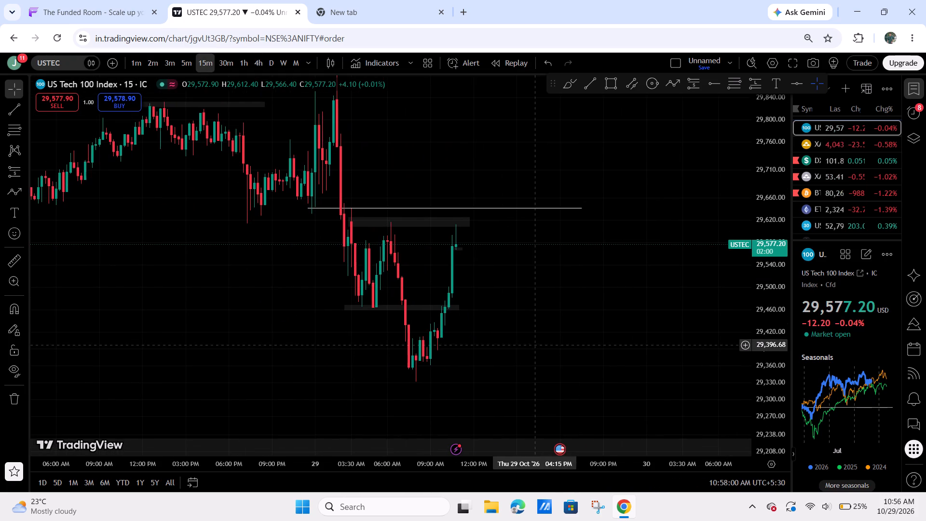
{"action": "left_click_drag", "start_coordinate": [567, 336], "coordinate": [619, 324]}
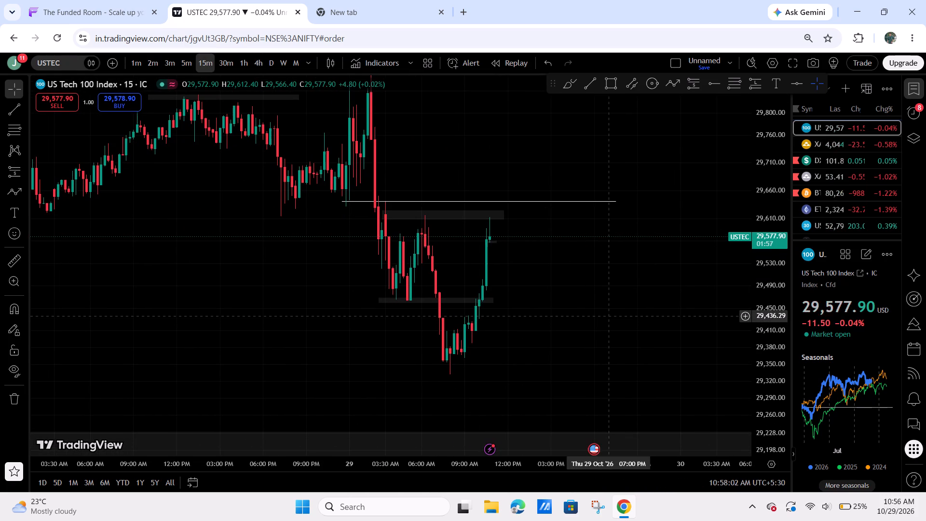
{"action": "left_click_drag", "start_coordinate": [613, 315], "coordinate": [667, 304]}
{"action": "left_click_drag", "start_coordinate": [648, 314], "coordinate": [684, 311]}
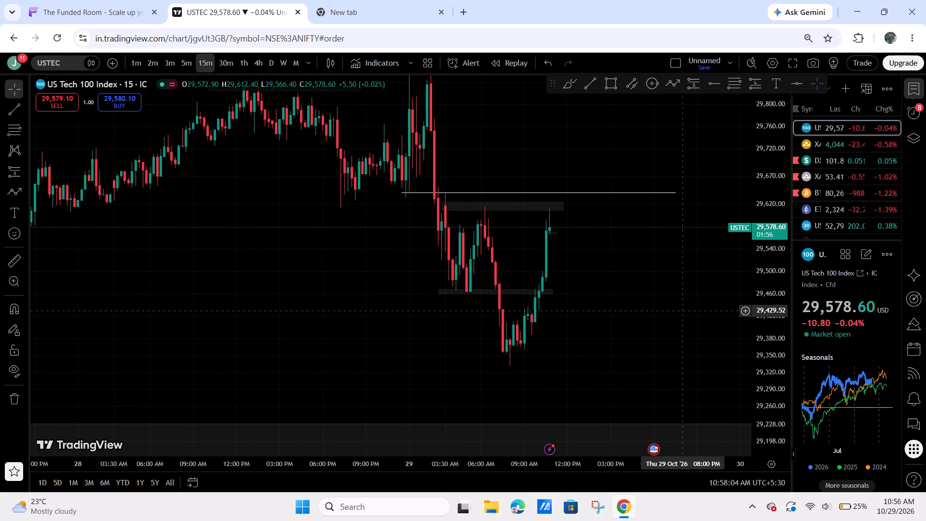
Switch US Tech 100 to the 4-hour timeframe and examine the latest candles relative to the new line and surrounding zones.
{"action": "left_click", "coordinate": [251, 60]}
{"action": "scroll", "coordinate": [544, 291], "scroll_direction": "up", "scroll_amount": 7}
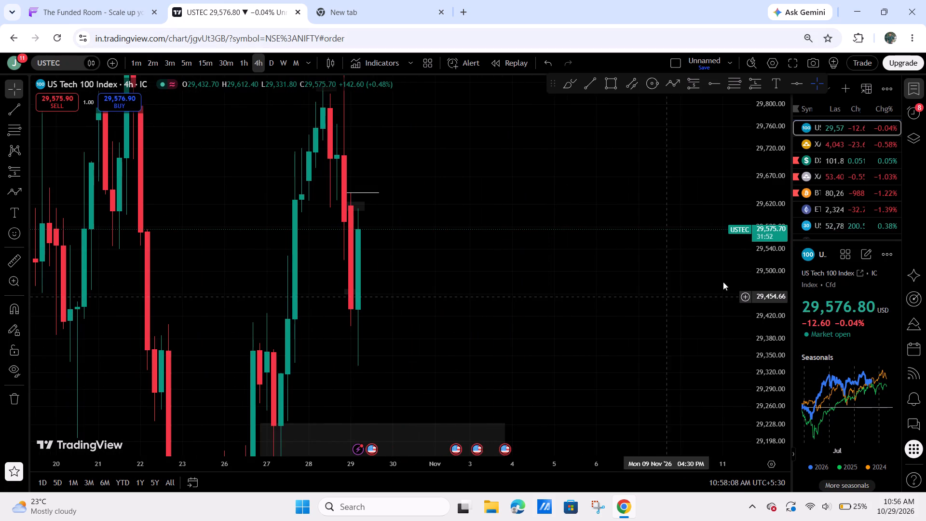
{"action": "left_click_drag", "start_coordinate": [774, 233], "coordinate": [752, 330]}
{"action": "left_click_drag", "start_coordinate": [550, 313], "coordinate": [692, 305]}
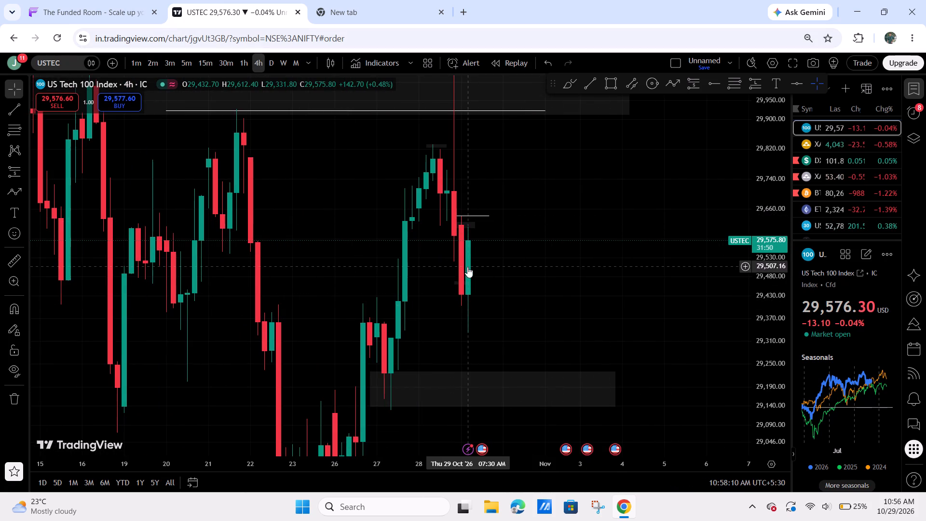
{"action": "left_click_drag", "start_coordinate": [567, 281], "coordinate": [754, 281]}
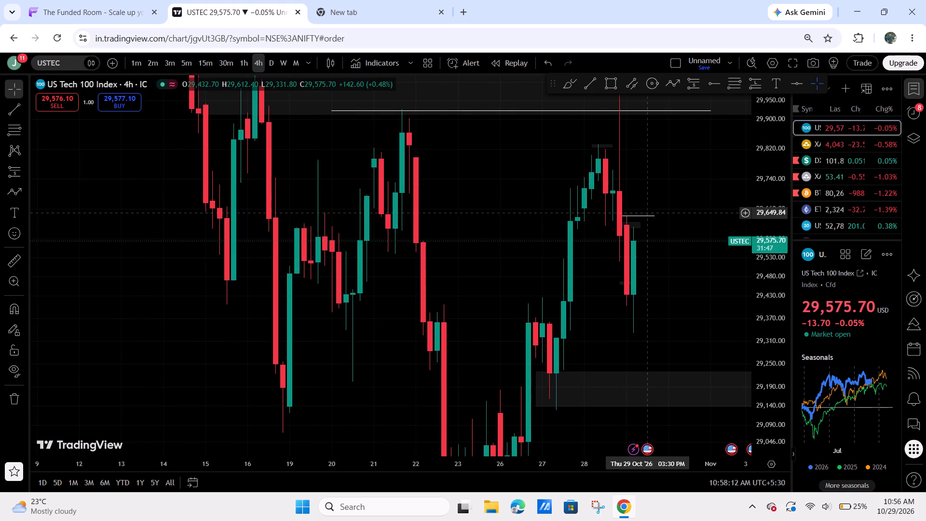
{"action": "left_click_drag", "start_coordinate": [682, 295], "coordinate": [557, 272]}
{"action": "left_click_drag", "start_coordinate": [544, 285], "coordinate": [529, 292]}
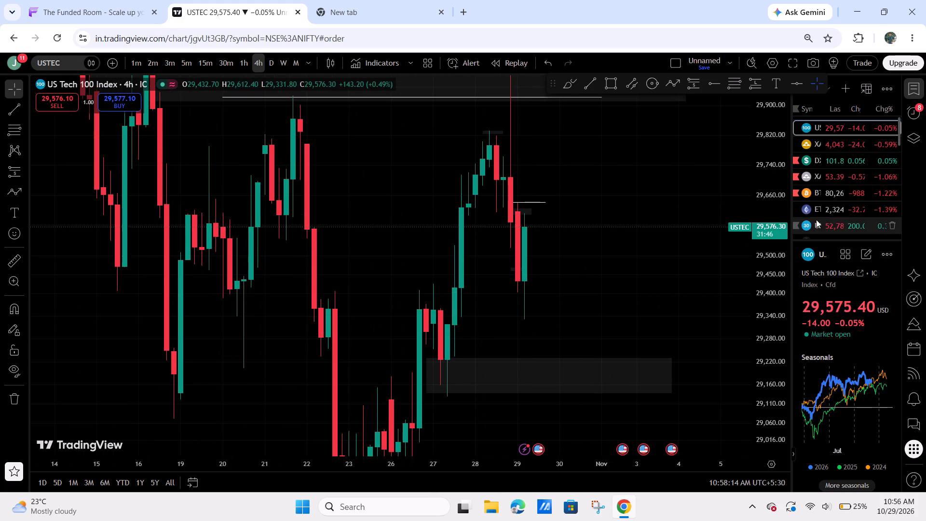
{"action": "left_click_drag", "start_coordinate": [775, 249], "coordinate": [757, 307]}
{"action": "left_click_drag", "start_coordinate": [723, 306], "coordinate": [692, 315]}
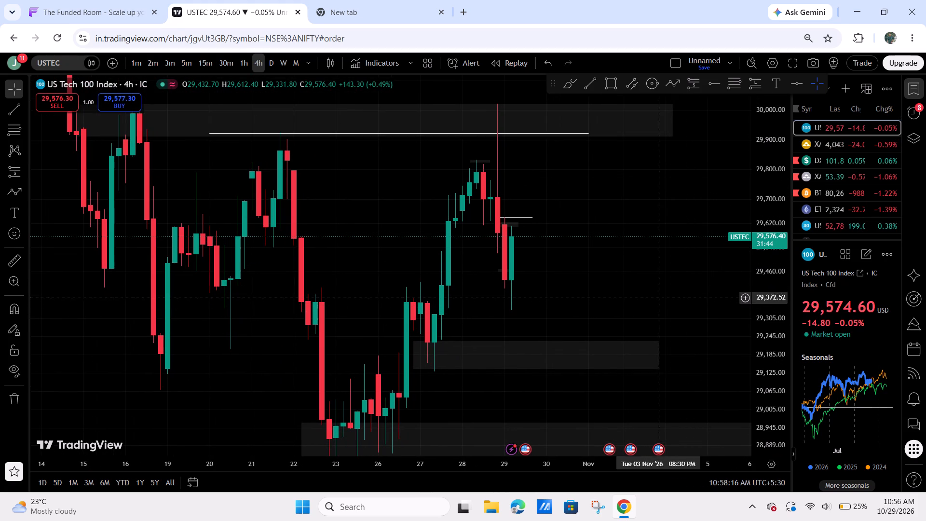
Switch US Tech 100 back to the 15-minute timeframe and examine the reaction beneath the resistance rectangle and horizontal line.
{"action": "left_click", "coordinate": [191, 65]}
{"action": "left_click", "coordinate": [209, 62]}
{"action": "scroll", "coordinate": [500, 265], "scroll_direction": "down", "scroll_amount": 6}
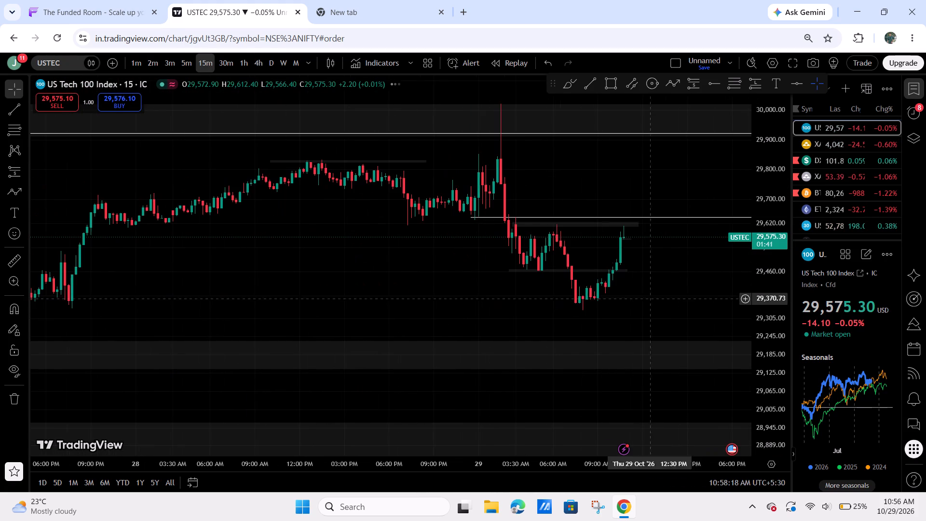
{"action": "left_click_drag", "start_coordinate": [767, 351], "coordinate": [749, 131]}
{"action": "left_click_drag", "start_coordinate": [717, 196], "coordinate": [552, 237]}
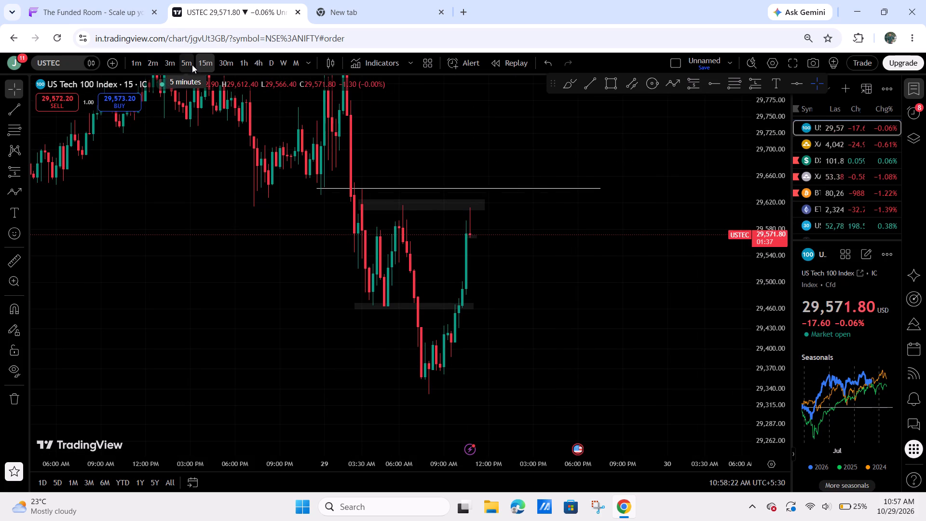
{"action": "left_click_drag", "start_coordinate": [519, 210], "coordinate": [608, 210]}
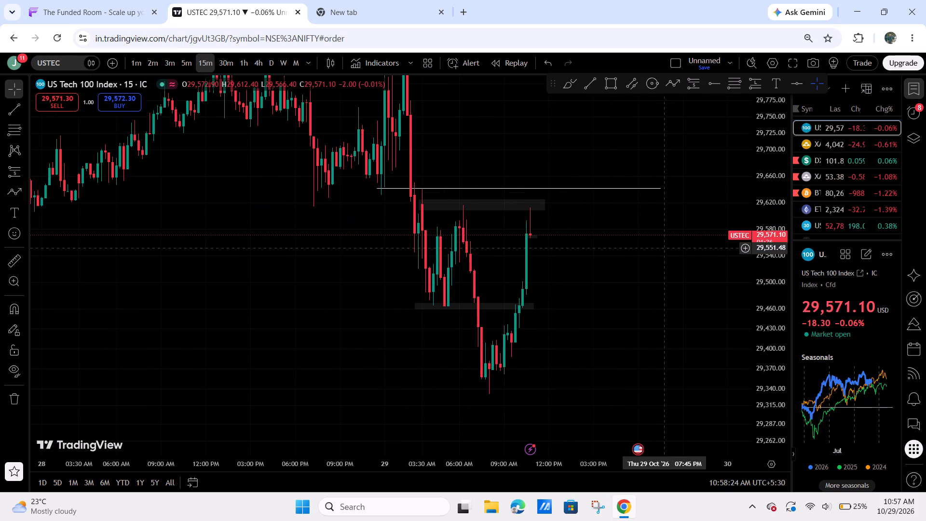
{"action": "left_click_drag", "start_coordinate": [630, 277], "coordinate": [646, 254]}
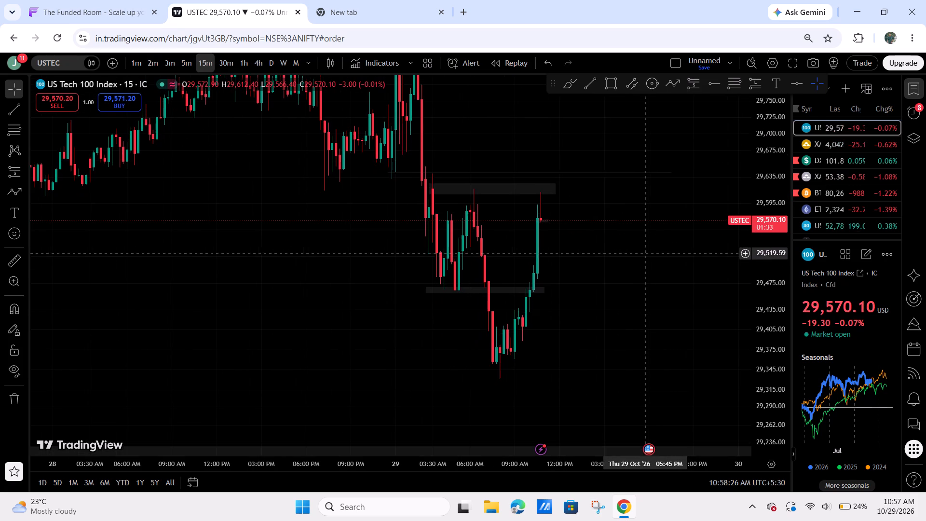
{"action": "left_click_drag", "start_coordinate": [778, 231], "coordinate": [764, 296]}
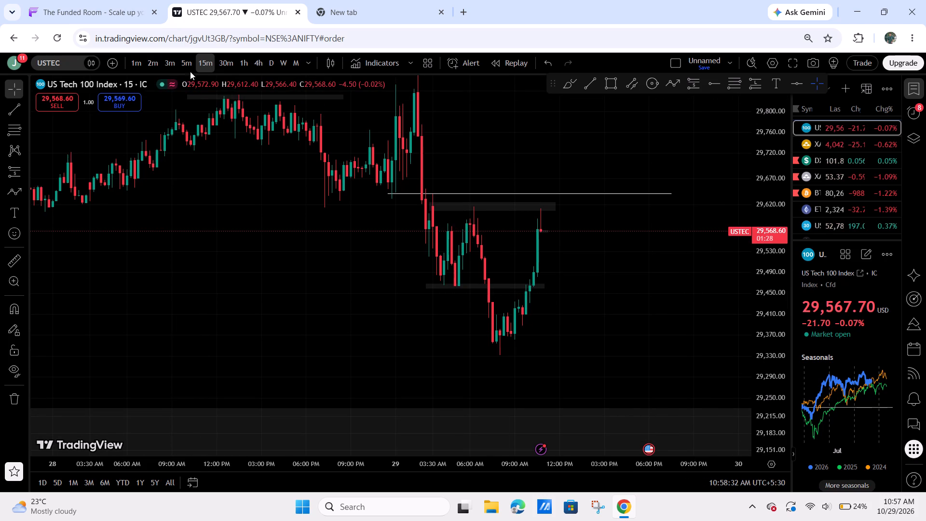
Switch US Tech 100 to the 30-minute timeframe.
{"action": "left_click", "coordinate": [227, 59]}
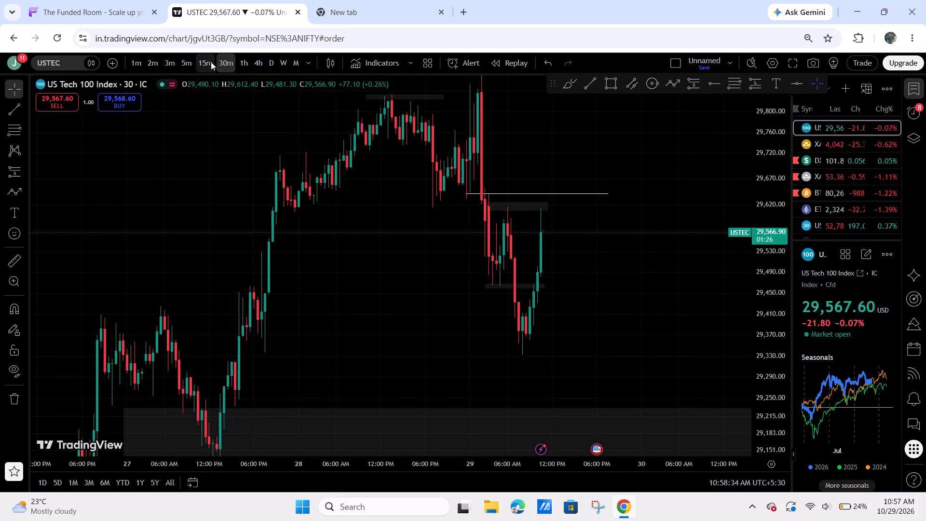
Switch US Tech 100 to the 5-minute timeframe and examine price action between the horizontal line and the small rectangles below it.
{"action": "left_click", "coordinate": [209, 62]}
{"action": "left_click", "coordinate": [182, 64]}
{"action": "scroll", "coordinate": [627, 281], "scroll_direction": "down", "scroll_amount": 1}
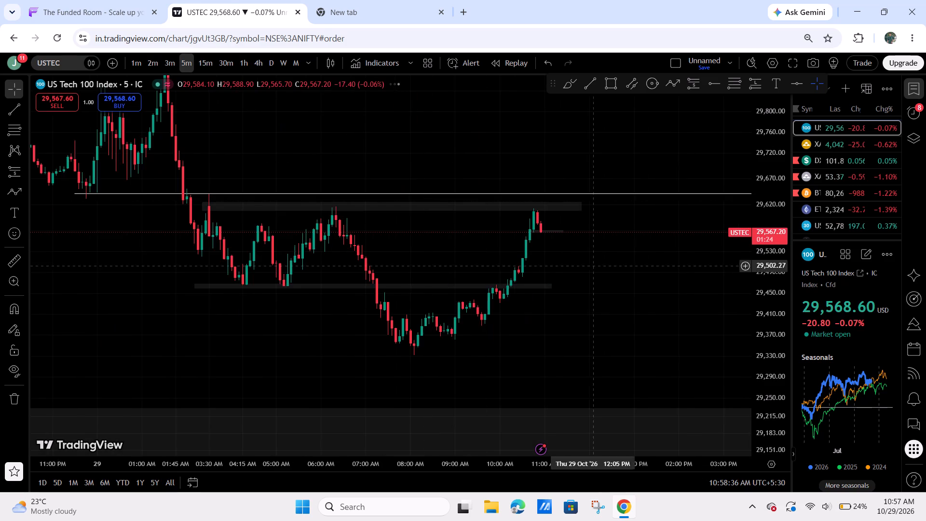
{"action": "scroll", "coordinate": [624, 280], "scroll_direction": "down", "scroll_amount": 2}
{"action": "left_click_drag", "start_coordinate": [698, 280], "coordinate": [725, 304]}
{"action": "left_click_drag", "start_coordinate": [771, 352], "coordinate": [749, 162]}
{"action": "left_click_drag", "start_coordinate": [521, 247], "coordinate": [749, 238]}
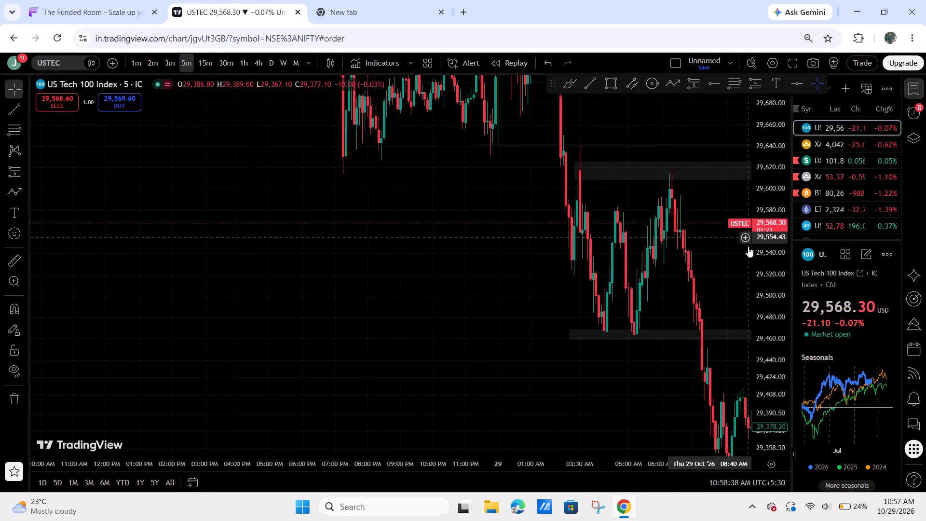
{"action": "scroll", "coordinate": [658, 286], "scroll_direction": "up", "scroll_amount": 6}
{"action": "left_click_drag", "start_coordinate": [615, 289], "coordinate": [710, 290]}
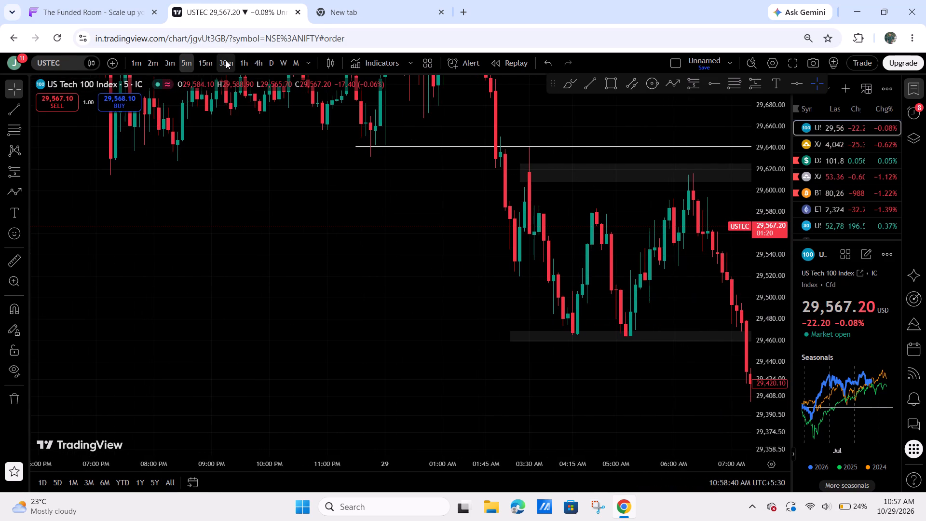
Switch US Tech 100 to the 1-hour timeframe and examine the recent rise and drop relative to the marked support and resistance zones.
{"action": "left_click", "coordinate": [236, 59]}
{"action": "scroll", "coordinate": [505, 260], "scroll_direction": "up", "scroll_amount": 7}
{"action": "left_click_drag", "start_coordinate": [521, 282], "coordinate": [516, 72]}
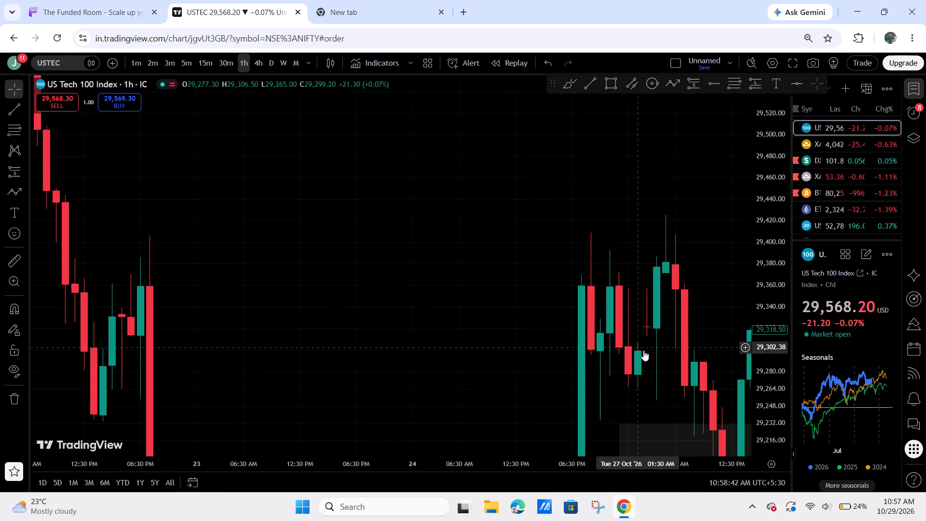
{"action": "left_click_drag", "start_coordinate": [643, 346], "coordinate": [339, 150]}
{"action": "scroll", "coordinate": [518, 237], "scroll_direction": "down", "scroll_amount": 5}
{"action": "left_click_drag", "start_coordinate": [678, 187], "coordinate": [648, 264]}
{"action": "left_click_drag", "start_coordinate": [769, 188], "coordinate": [709, 429]}
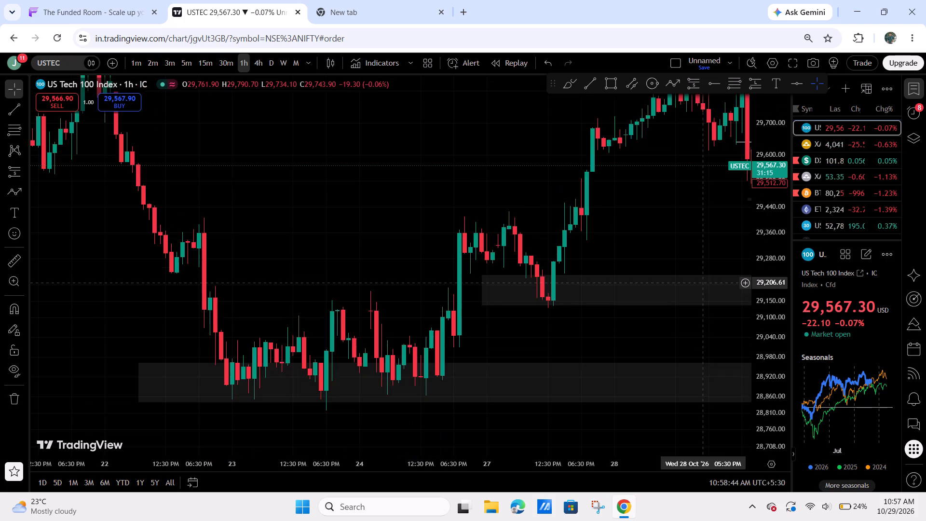
{"action": "left_click_drag", "start_coordinate": [680, 252], "coordinate": [274, 302]}
{"action": "left_click_drag", "start_coordinate": [381, 308], "coordinate": [508, 353]}
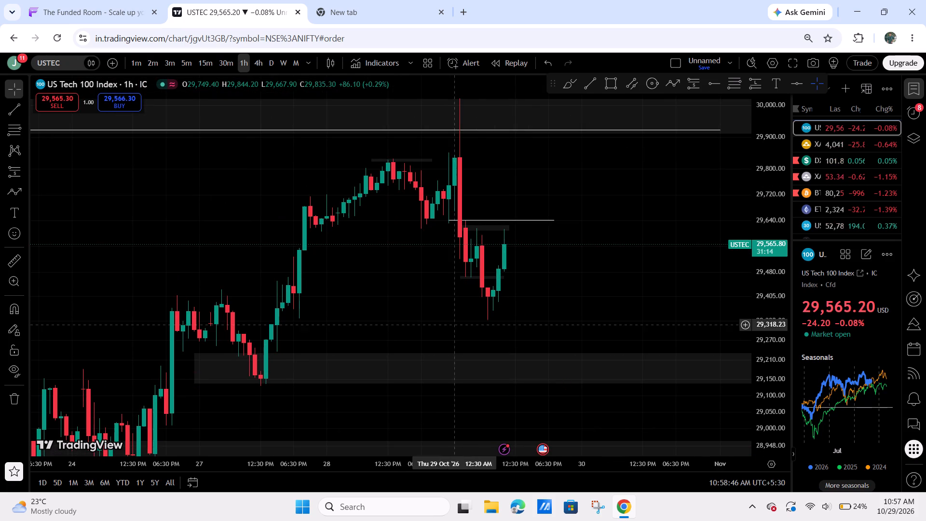
{"action": "left_click_drag", "start_coordinate": [420, 311], "coordinate": [503, 254]}
{"action": "left_click_drag", "start_coordinate": [509, 246], "coordinate": [489, 254]}
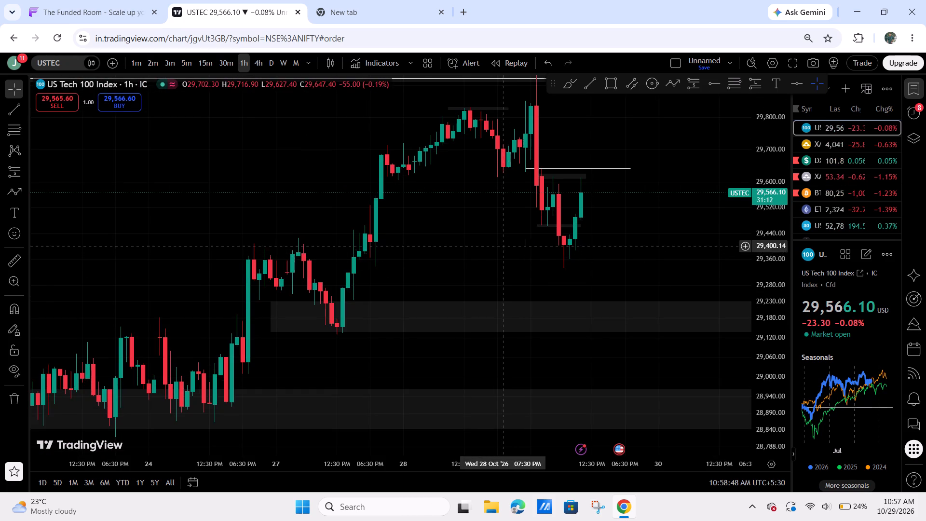
{"action": "left_click_drag", "start_coordinate": [489, 254], "coordinate": [444, 272]}
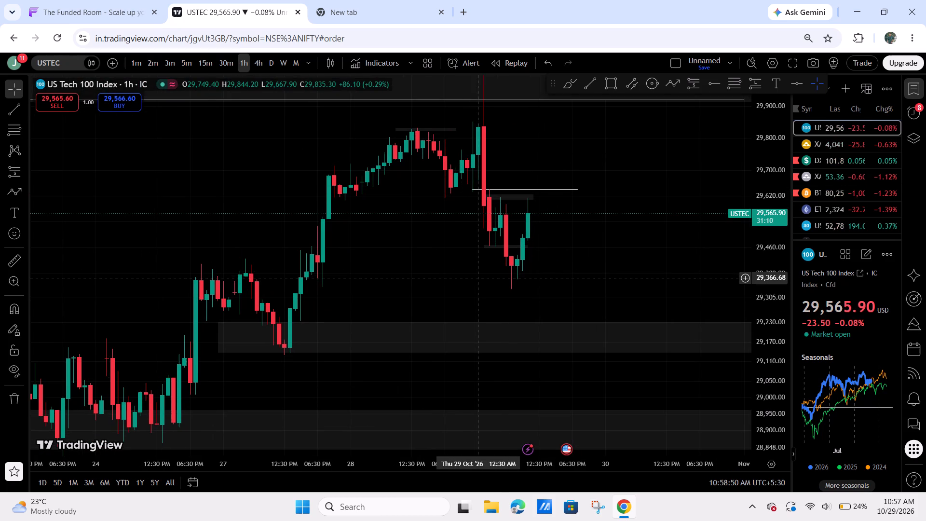
{"action": "scroll", "coordinate": [591, 292], "scroll_direction": "up", "scroll_amount": 2}
{"action": "left_click_drag", "start_coordinate": [546, 254], "coordinate": [584, 260]}
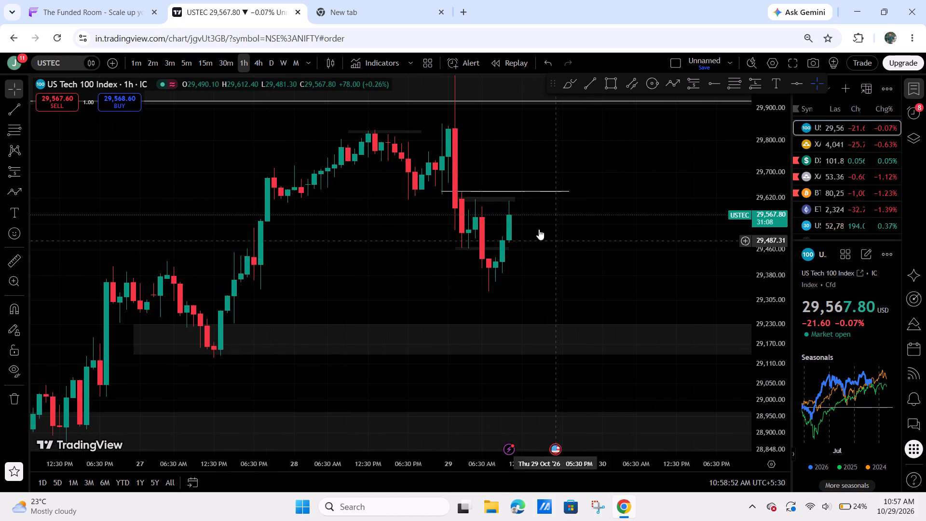
Switch US Tech 100 to the 15-minute timeframe and examine the latest reaction at the resistance rectangle, briefly checking The Funded Room page.
{"action": "left_click", "coordinate": [206, 62]}
{"action": "scroll", "coordinate": [578, 233], "scroll_direction": "down", "scroll_amount": 3}
{"action": "left_click_drag", "start_coordinate": [679, 260], "coordinate": [718, 353]}
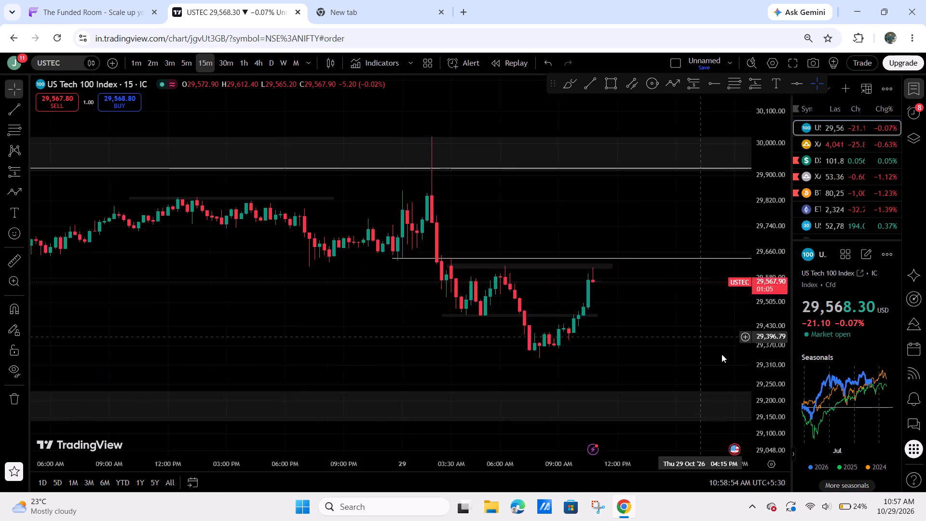
{"action": "left_click_drag", "start_coordinate": [763, 365], "coordinate": [739, 184]}
{"action": "left_click_drag", "start_coordinate": [660, 189], "coordinate": [562, 146]}
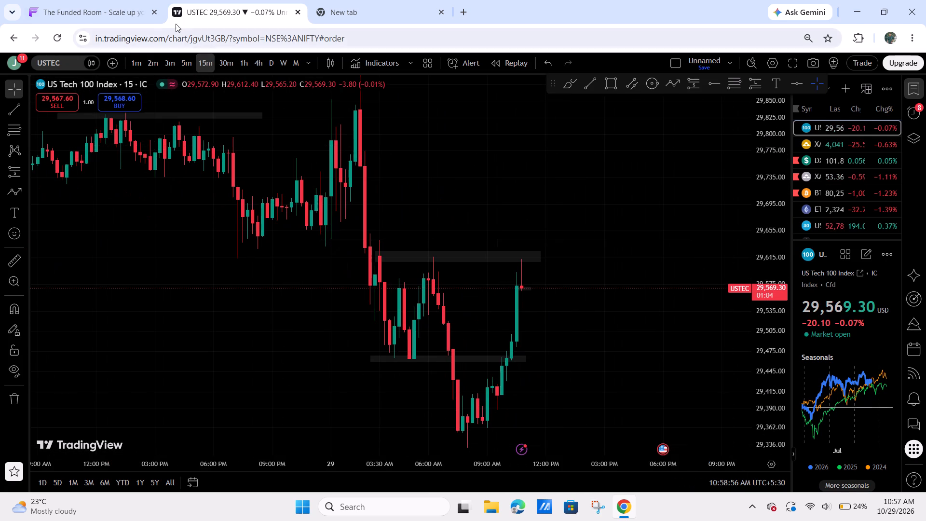
{"action": "left_click", "coordinate": [95, 0]}
{"action": "left_click_drag", "start_coordinate": [486, 250], "coordinate": [227, 102]}
{"action": "left_click", "coordinate": [199, 0]}
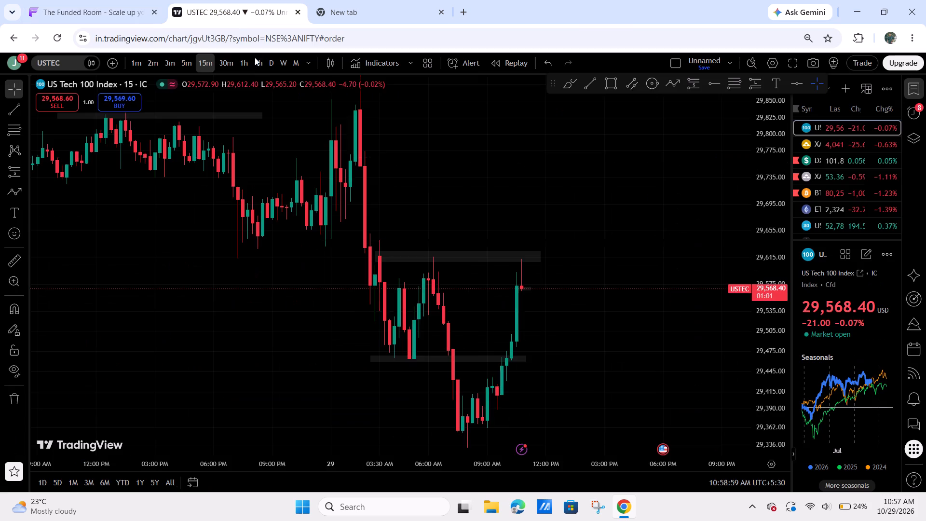
{"action": "left_click_drag", "start_coordinate": [594, 352], "coordinate": [627, 295]}
{"action": "left_click_drag", "start_coordinate": [600, 359], "coordinate": [633, 337]}
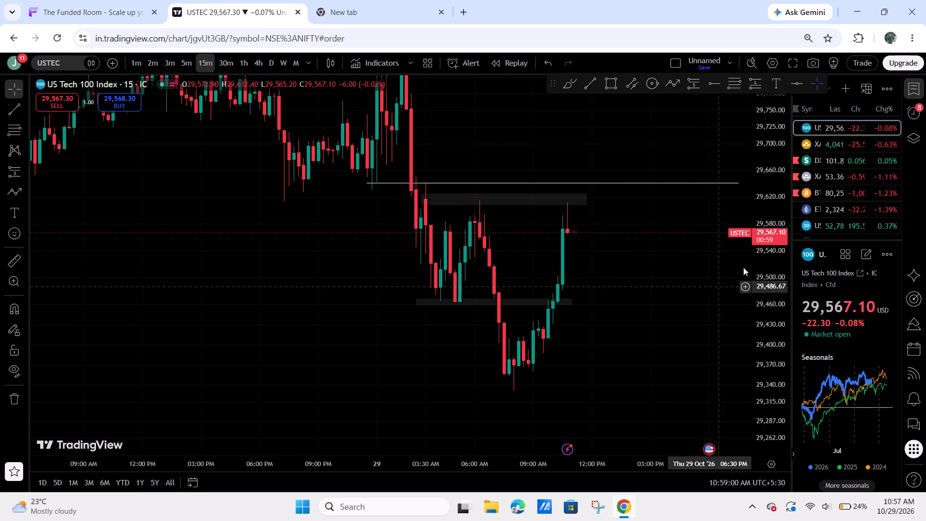
Minimise the browser window and open the black-icon app from the hidden background apps.
{"action": "left_click", "coordinate": [862, 7]}
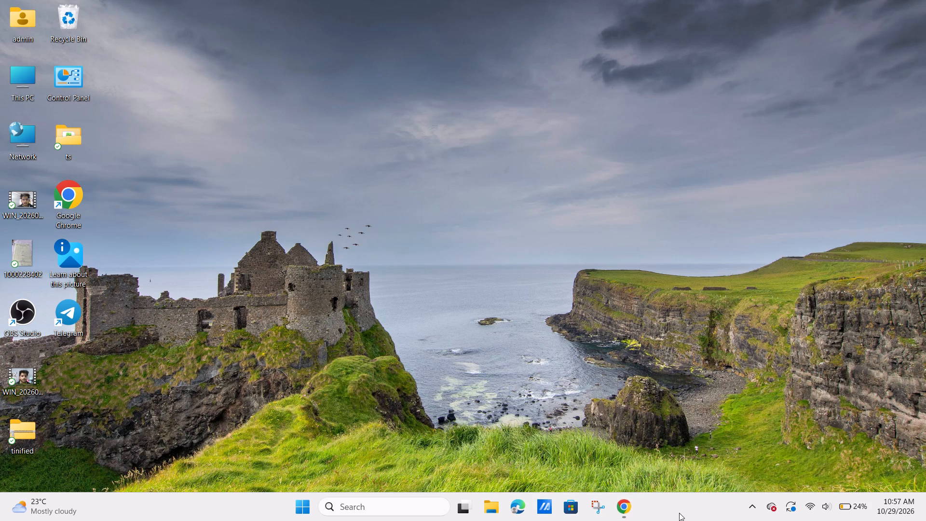
{"action": "left_click", "coordinate": [756, 503]}
{"action": "left_click", "coordinate": [754, 444]}
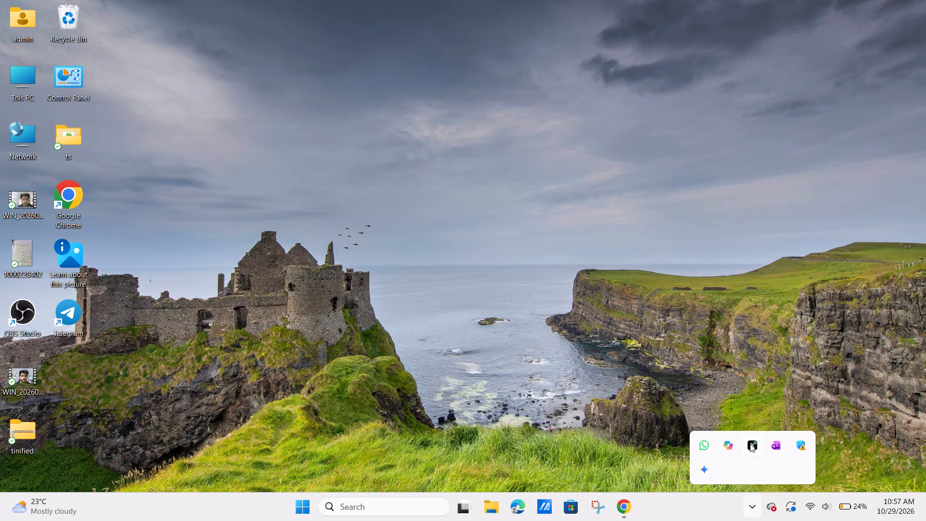
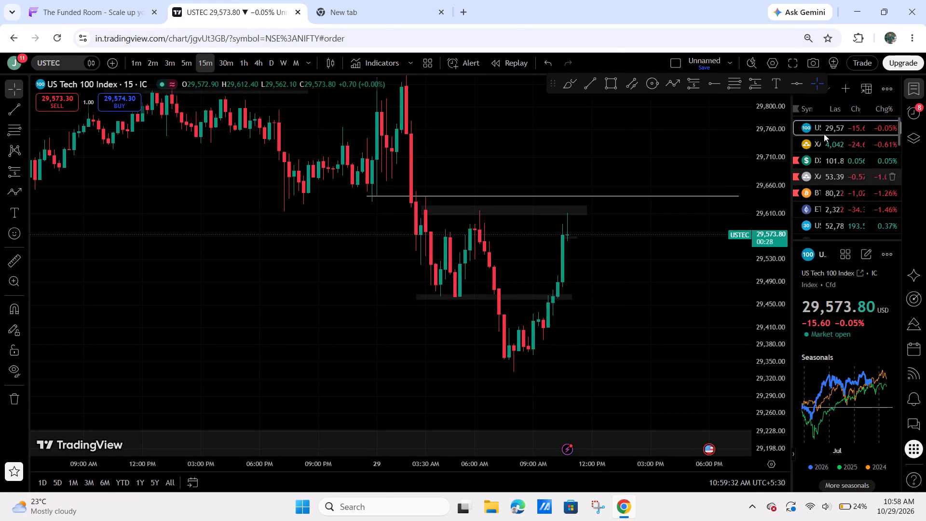
Check the US Dollar Index on the 15-minute timeframe against US Tech 100, and examine US Tech 100's latest price action around its marked zones.
{"action": "left_click", "coordinate": [818, 159]}
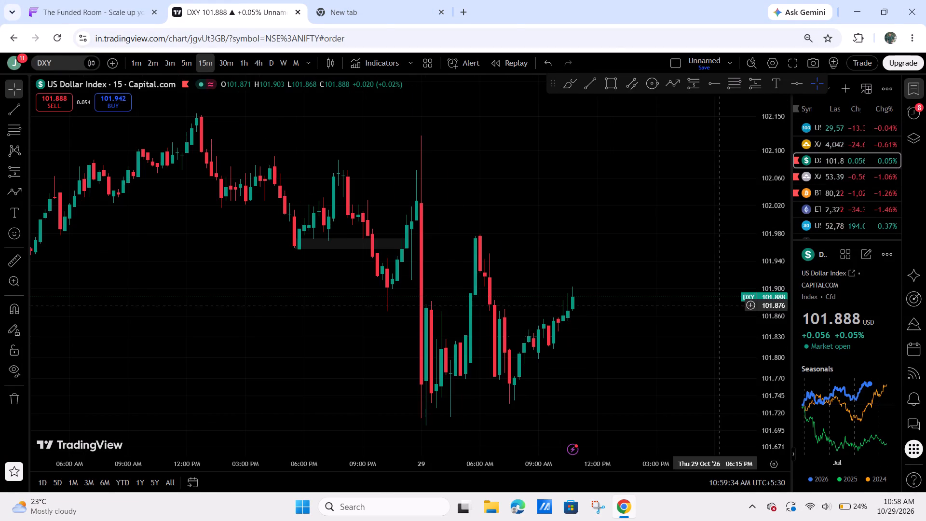
{"action": "scroll", "coordinate": [651, 343], "scroll_direction": "down", "scroll_amount": 5}
{"action": "left_click", "coordinate": [827, 130]}
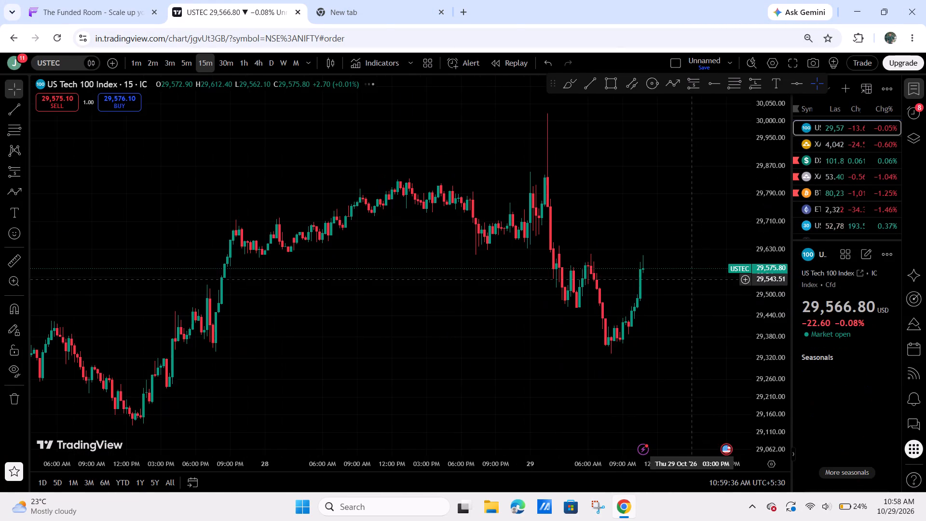
{"action": "left_click_drag", "start_coordinate": [684, 282], "coordinate": [612, 308]}
{"action": "scroll", "coordinate": [626, 363], "scroll_direction": "up", "scroll_amount": 3}
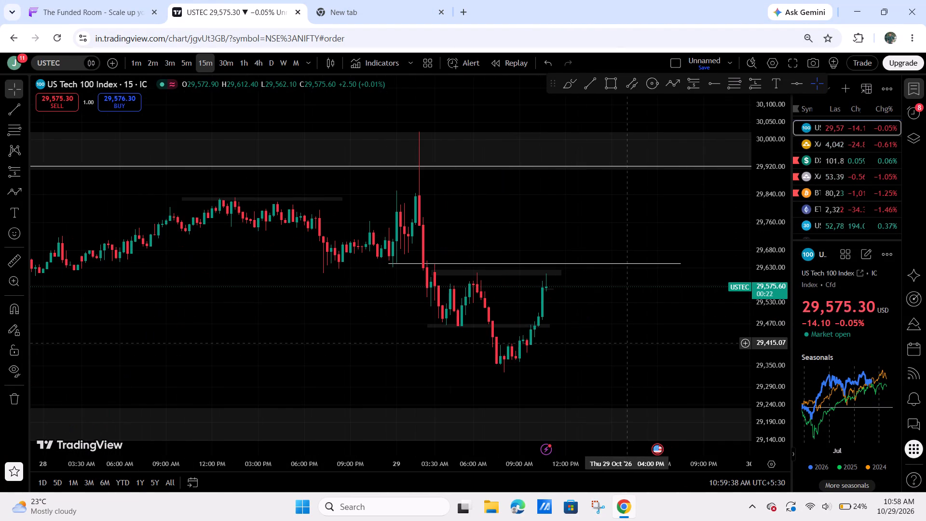
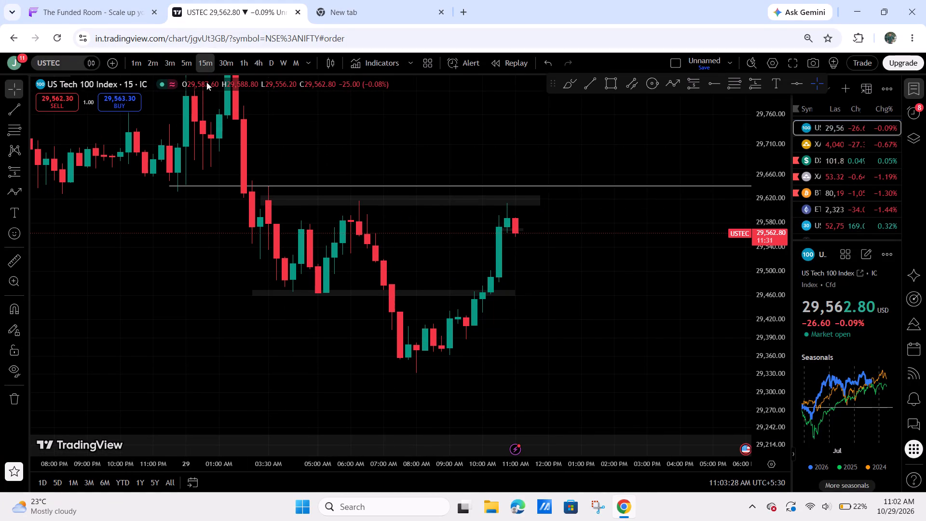
Examine US Tech 100 on the 5-minute timeframe around its marked resistance and support zones.
{"action": "left_click", "coordinate": [195, 64]}
{"action": "left_click", "coordinate": [183, 58]}
{"action": "left_click_drag", "start_coordinate": [691, 323], "coordinate": [741, 333]}
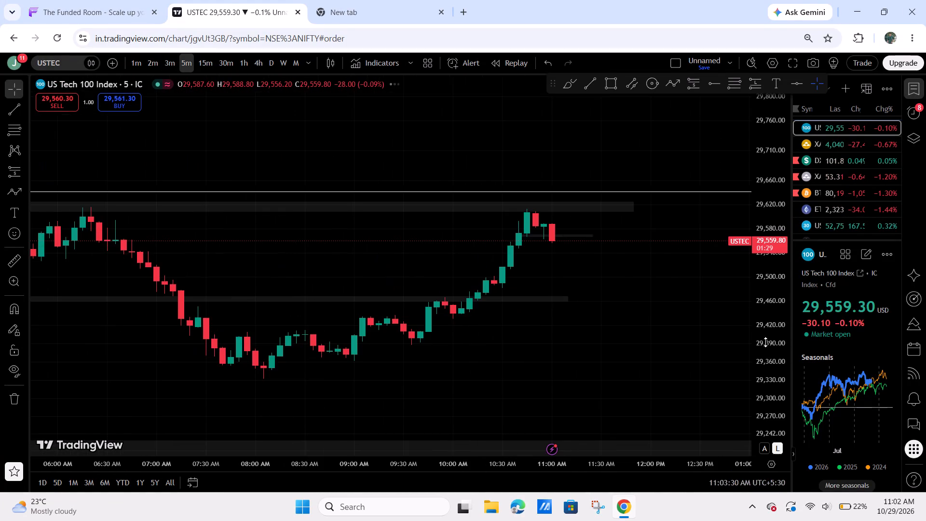
{"action": "left_click_drag", "start_coordinate": [773, 358], "coordinate": [732, 244]}
{"action": "left_click_drag", "start_coordinate": [693, 273], "coordinate": [641, 284]}
{"action": "scroll", "coordinate": [628, 283], "scroll_direction": "down", "scroll_amount": 4}
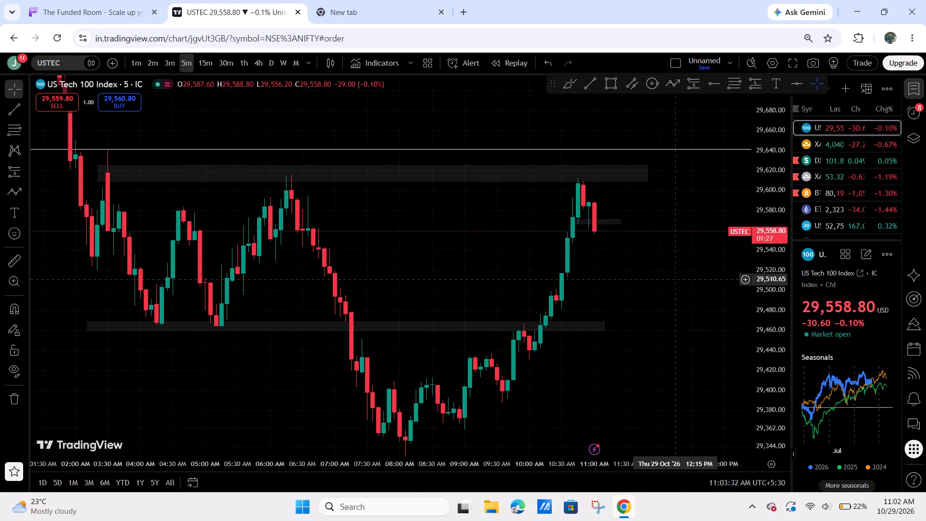
{"action": "left_click_drag", "start_coordinate": [678, 280], "coordinate": [647, 264]}
{"action": "scroll", "coordinate": [650, 264], "scroll_direction": "down", "scroll_amount": 4}
{"action": "left_click_drag", "start_coordinate": [752, 201], "coordinate": [745, 232]}
{"action": "left_click_drag", "start_coordinate": [709, 248], "coordinate": [658, 262]}
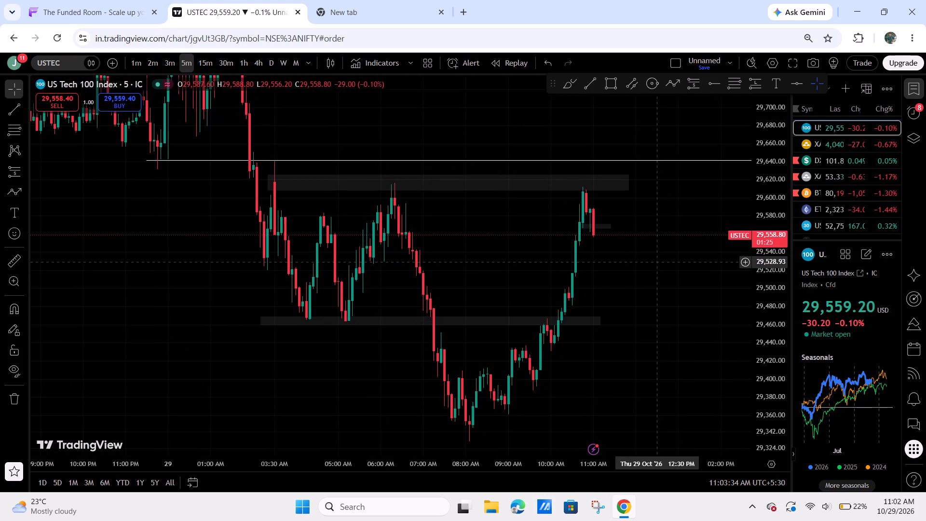
{"action": "left_click_drag", "start_coordinate": [656, 304], "coordinate": [688, 291]}
{"action": "left_click_drag", "start_coordinate": [688, 291], "coordinate": [649, 283]}
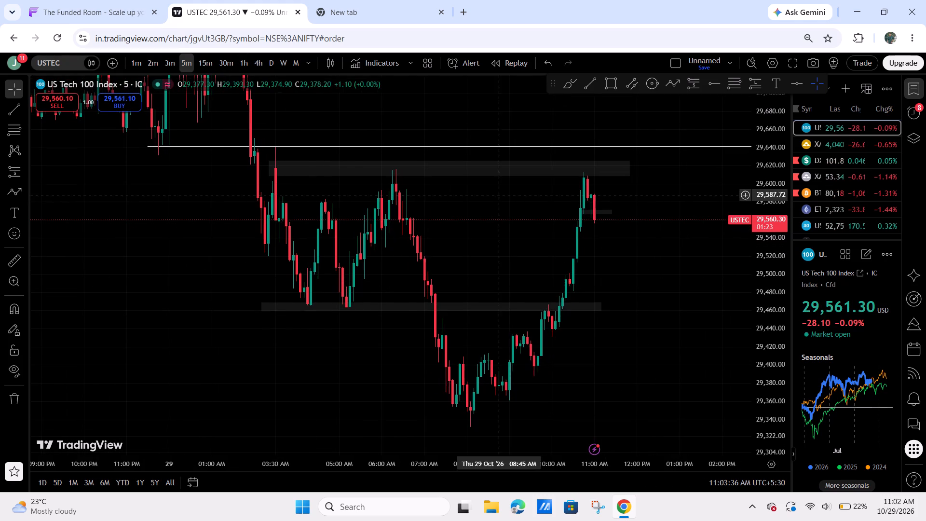
{"action": "left_click_drag", "start_coordinate": [522, 224], "coordinate": [476, 230]}
{"action": "left_click_drag", "start_coordinate": [654, 261], "coordinate": [657, 283]}
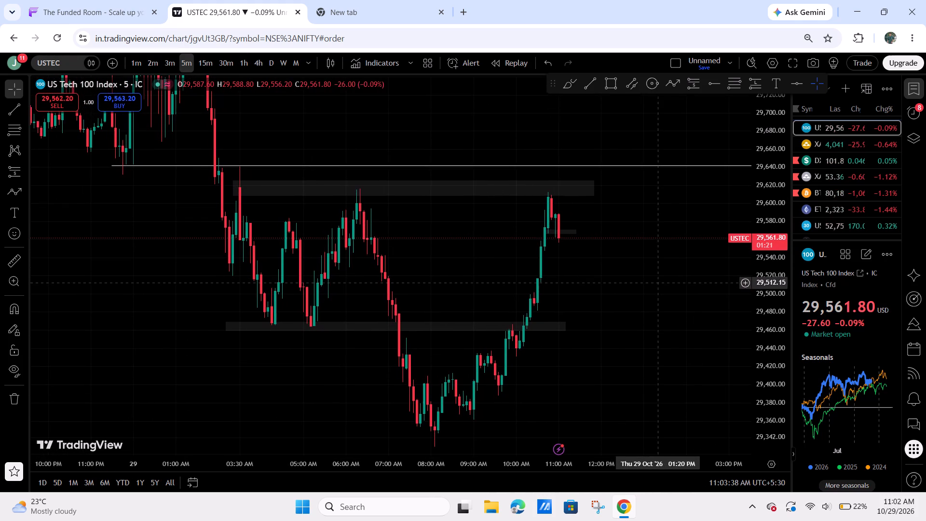
{"action": "left_click_drag", "start_coordinate": [654, 285], "coordinate": [691, 266]}
{"action": "left_click_drag", "start_coordinate": [758, 227], "coordinate": [754, 249]}
{"action": "left_click_drag", "start_coordinate": [697, 264], "coordinate": [701, 254]}
{"action": "scroll", "coordinate": [677, 290], "scroll_direction": "down", "scroll_amount": 2}
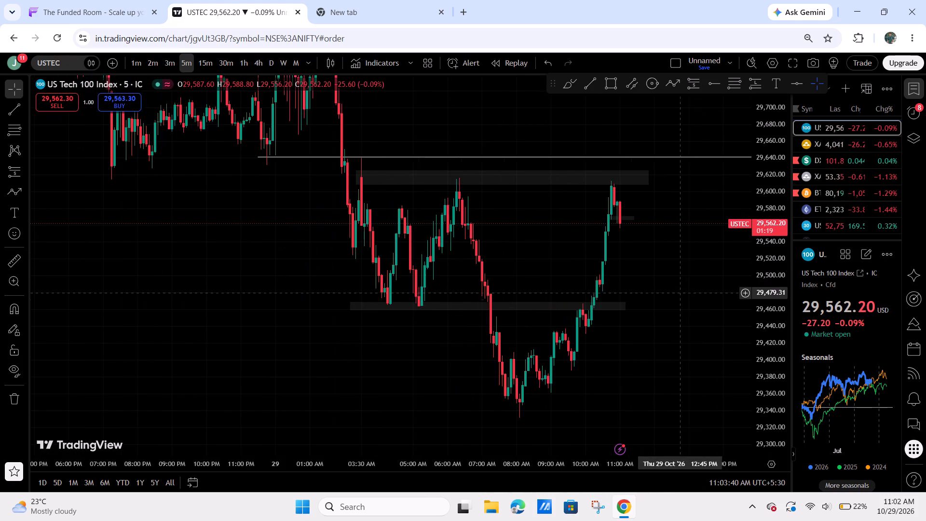
{"action": "scroll", "coordinate": [668, 303], "scroll_direction": "up", "scroll_amount": 4}
Switch to gold on the 5-minute timeframe and remove all existing drawings from its chart.
{"action": "left_click", "coordinate": [837, 148]}
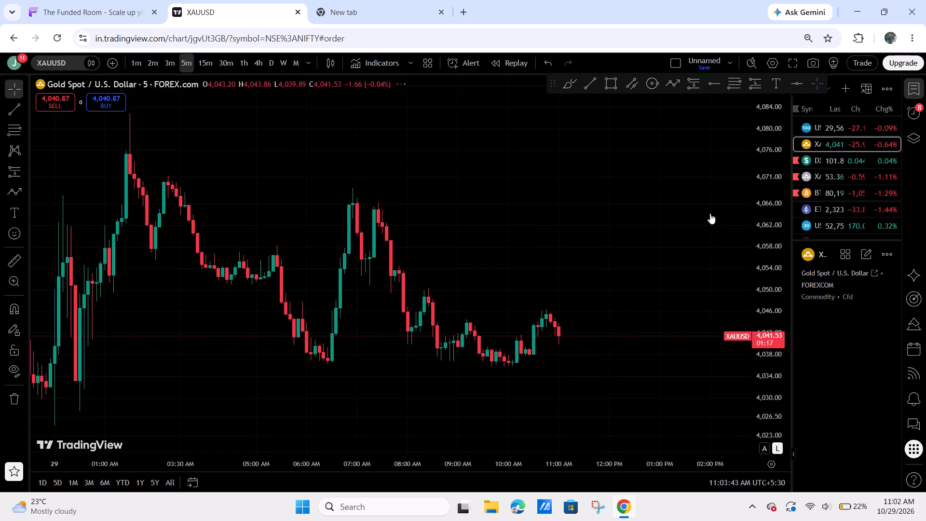
{"action": "left_click_drag", "start_coordinate": [585, 280], "coordinate": [673, 228]}
{"action": "left_click_drag", "start_coordinate": [744, 373], "coordinate": [744, 184]}
{"action": "left_click_drag", "start_coordinate": [693, 177], "coordinate": [722, 346]}
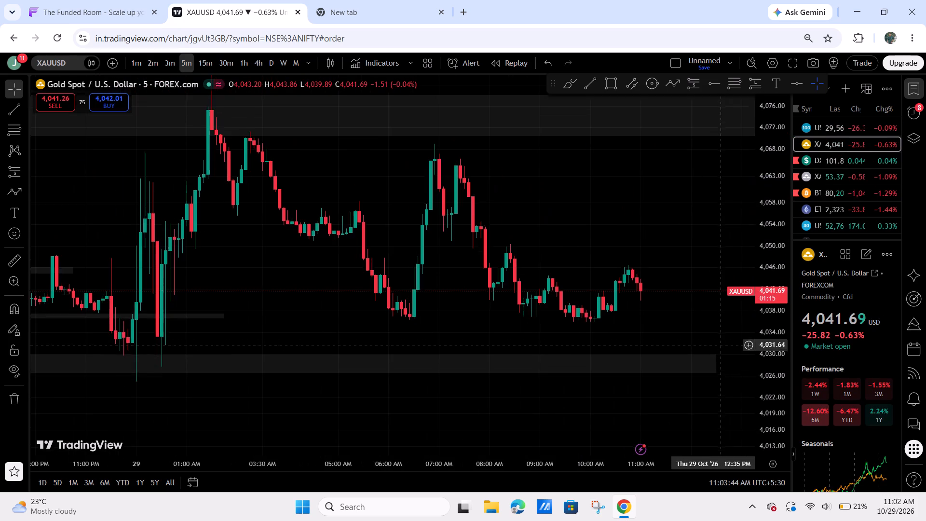
{"action": "left_click_drag", "start_coordinate": [722, 346], "coordinate": [722, 347]}
{"action": "left_click_drag", "start_coordinate": [755, 346], "coordinate": [705, 57]}
{"action": "left_click_drag", "start_coordinate": [644, 347], "coordinate": [677, 240]}
{"action": "scroll", "coordinate": [667, 340], "scroll_direction": "up", "scroll_amount": 3}
{"action": "left_click_drag", "start_coordinate": [676, 337], "coordinate": [567, 352]}
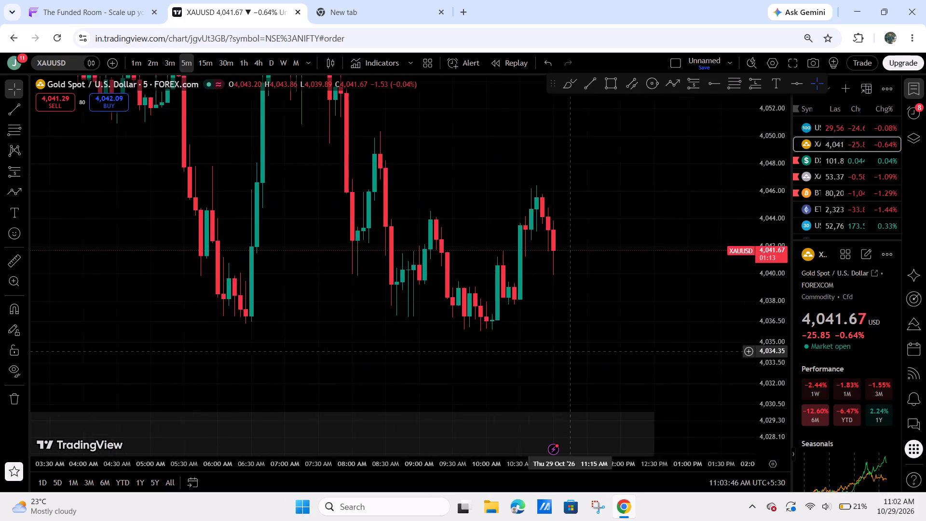
{"action": "left_click_drag", "start_coordinate": [567, 352], "coordinate": [559, 351]}
{"action": "right_click", "coordinate": [599, 183]}
{"action": "left_click", "coordinate": [671, 427]}
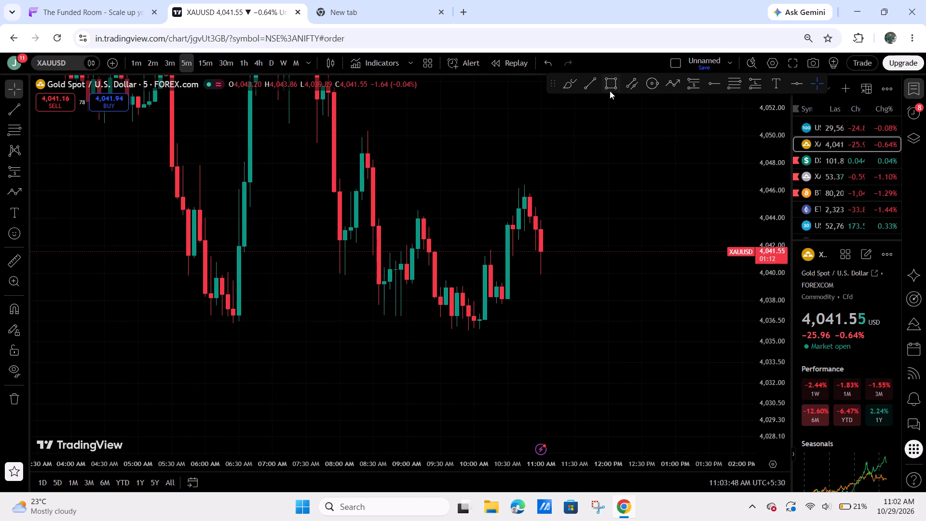
Draw a rectangle support zone under gold's recent lows, from about 4,037.12 down to 4,035.42, starting at 5:50 AM on 29 October.
{"action": "left_click", "coordinate": [610, 91]}
{"action": "left_click", "coordinate": [195, 313]}
{"action": "left_click", "coordinate": [687, 335]}
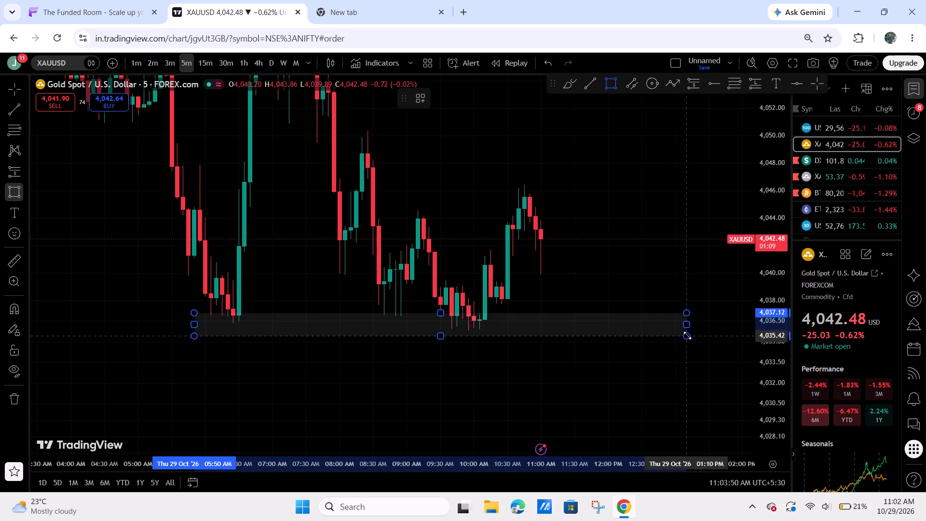
On gold's 1-hour chart, draw a narrow rising parallel channel under the lows, from about 4,027 on 28 October to about 4,042 on 29 October.
{"action": "left_click_drag", "start_coordinate": [675, 285], "coordinate": [575, 344]}
{"action": "scroll", "coordinate": [553, 336], "scroll_direction": "down", "scroll_amount": 3}
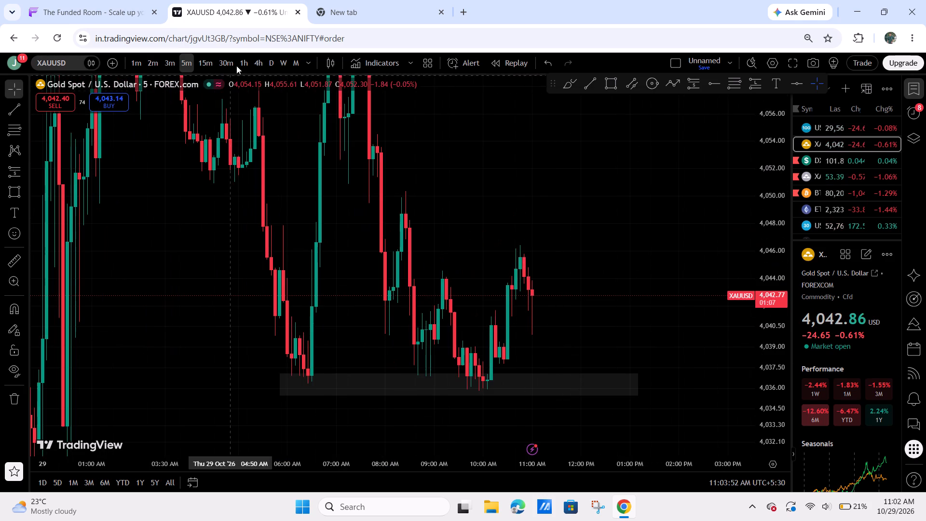
{"action": "left_click", "coordinate": [238, 62]}
{"action": "left_click_drag", "start_coordinate": [778, 141], "coordinate": [752, 443]}
{"action": "left_click_drag", "start_coordinate": [625, 366], "coordinate": [639, 363]}
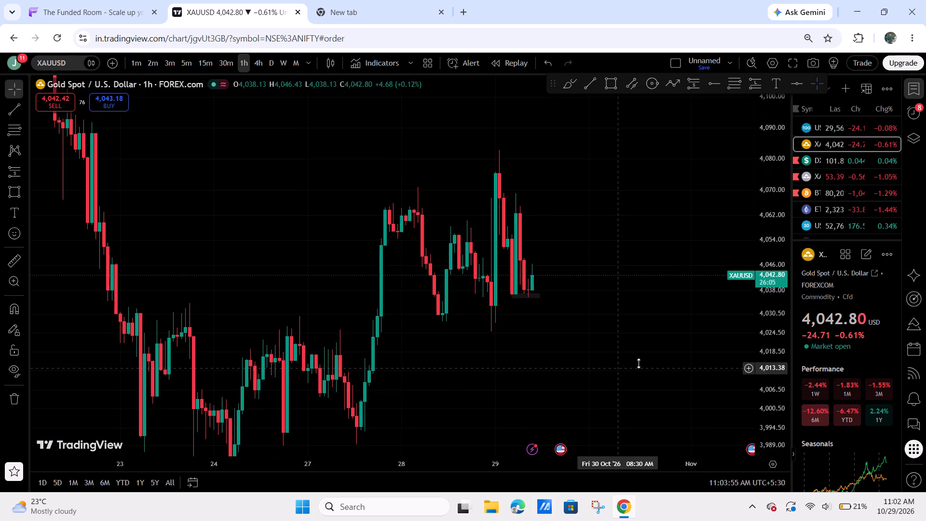
{"action": "left_click_drag", "start_coordinate": [639, 363], "coordinate": [785, 360]}
{"action": "scroll", "coordinate": [660, 390], "scroll_direction": "up", "scroll_amount": 2}
{"action": "left_click_drag", "start_coordinate": [662, 367], "coordinate": [673, 231]}
{"action": "scroll", "coordinate": [673, 229], "scroll_direction": "down", "scroll_amount": 5}
{"action": "left_click_drag", "start_coordinate": [789, 155], "coordinate": [790, 164]}
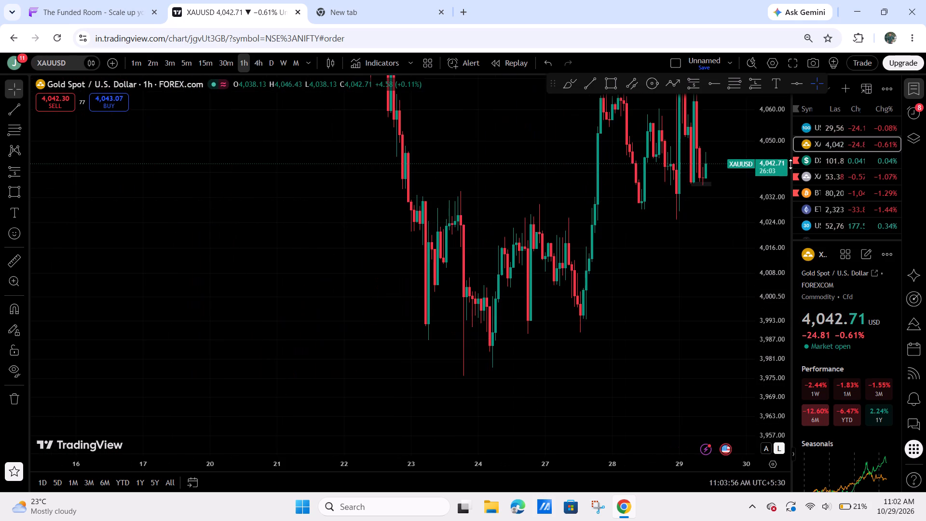
{"action": "left_click_drag", "start_coordinate": [790, 164], "coordinate": [770, 246]}
{"action": "left_click_drag", "start_coordinate": [732, 277], "coordinate": [555, 307]}
{"action": "left_click_drag", "start_coordinate": [569, 343], "coordinate": [572, 360]}
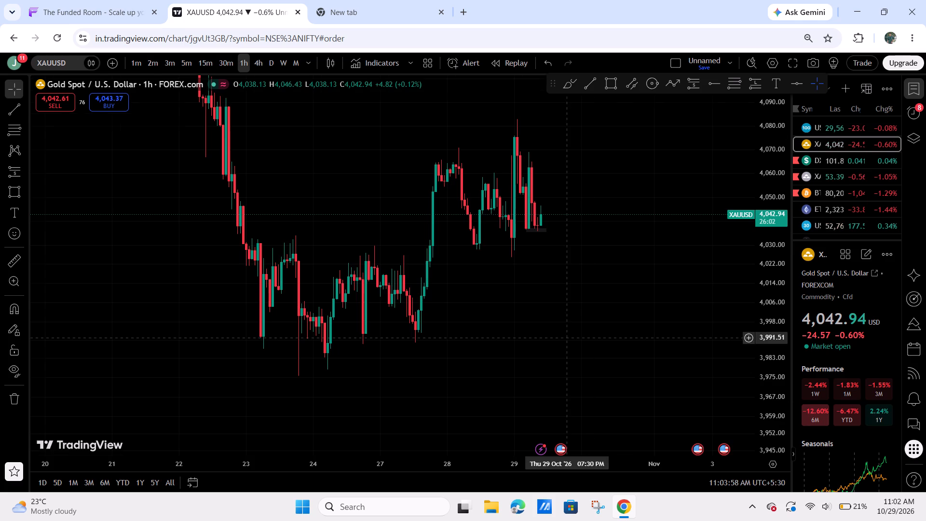
{"action": "left_click_drag", "start_coordinate": [572, 360], "coordinate": [581, 396]}
{"action": "left_click", "coordinate": [637, 83]}
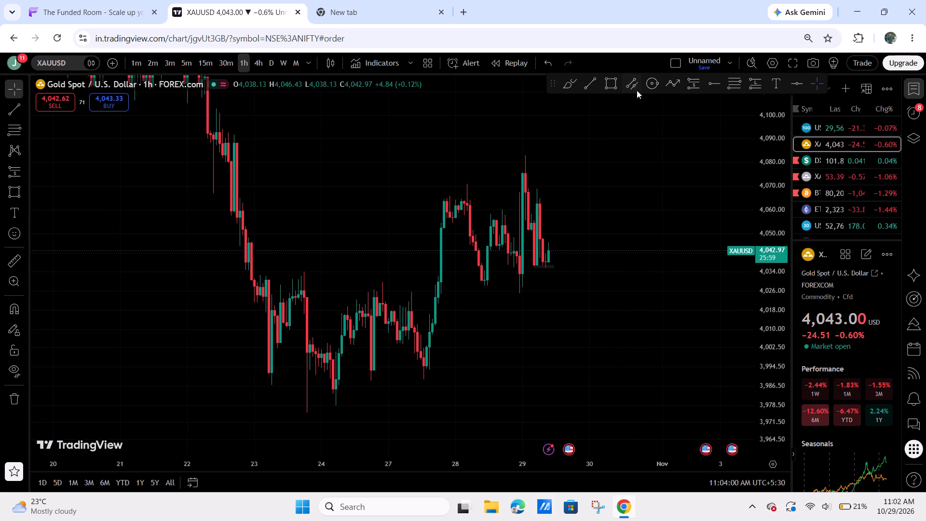
{"action": "left_click_drag", "start_coordinate": [481, 287], "coordinate": [492, 286]}
{"action": "left_click", "coordinate": [575, 252]}
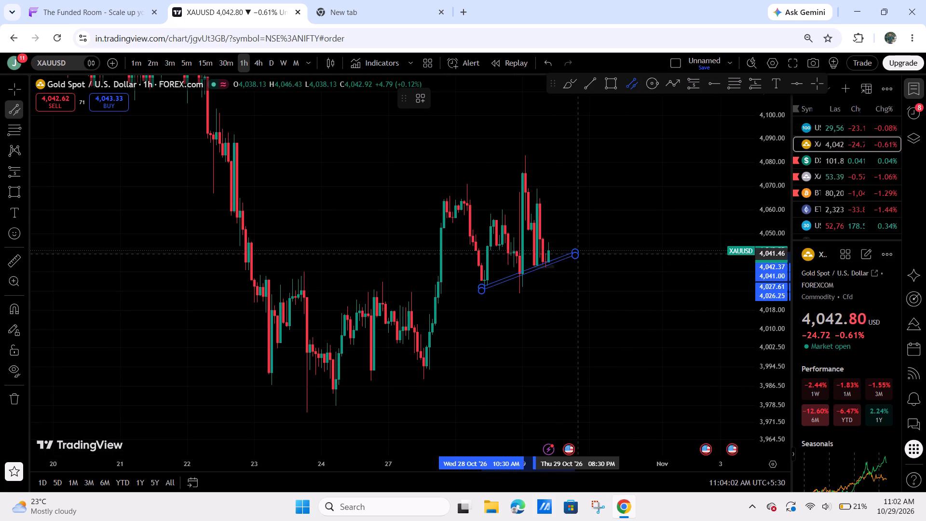
{"action": "left_click", "coordinate": [582, 253]}
Examine gold on the 30-minute and 15-minute timeframes against the rising channel and the support zone.
{"action": "left_click_drag", "start_coordinate": [594, 316], "coordinate": [737, 316]}
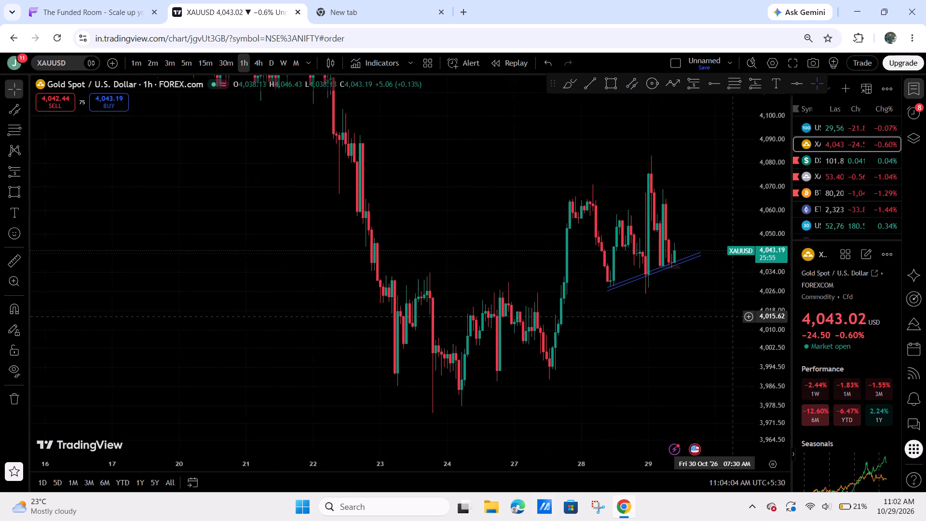
{"action": "scroll", "coordinate": [552, 381], "scroll_direction": "up", "scroll_amount": 7}
{"action": "left_click", "coordinate": [218, 57]}
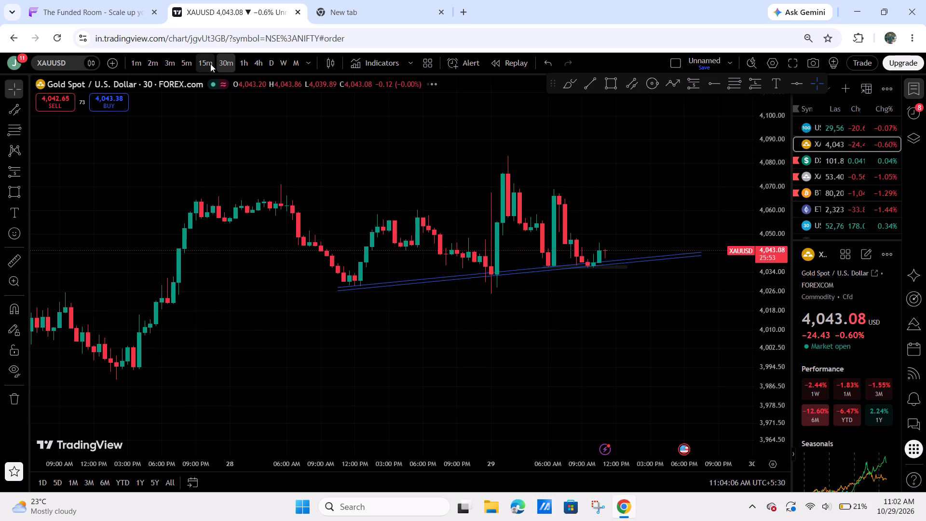
{"action": "left_click", "coordinate": [213, 68]}
{"action": "scroll", "coordinate": [484, 297], "scroll_direction": "down", "scroll_amount": 6}
{"action": "left_click_drag", "start_coordinate": [698, 324], "coordinate": [698, 365]}
{"action": "left_click_drag", "start_coordinate": [785, 388], "coordinate": [739, 150]}
{"action": "left_click_drag", "start_coordinate": [708, 172], "coordinate": [603, 177]}
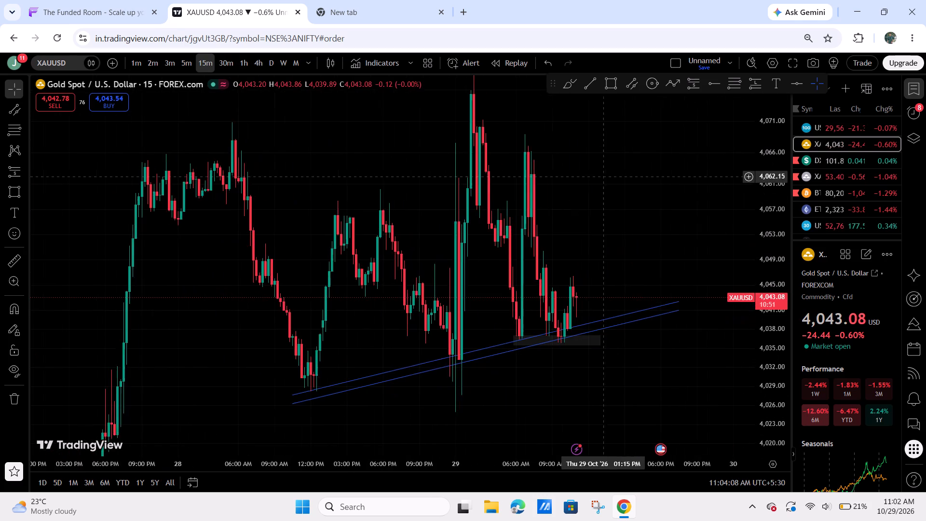
{"action": "left_click_drag", "start_coordinate": [603, 177], "coordinate": [611, 182]}
{"action": "left_click_drag", "start_coordinate": [795, 168], "coordinate": [767, 237]}
{"action": "left_click_drag", "start_coordinate": [667, 210], "coordinate": [662, 151]}
{"action": "left_click_drag", "start_coordinate": [754, 134], "coordinate": [770, 178]}
Examine US Tech 100 on the 15-minute and 1-hour timeframes against its marked levels and zones.
{"action": "left_click", "coordinate": [831, 129]}
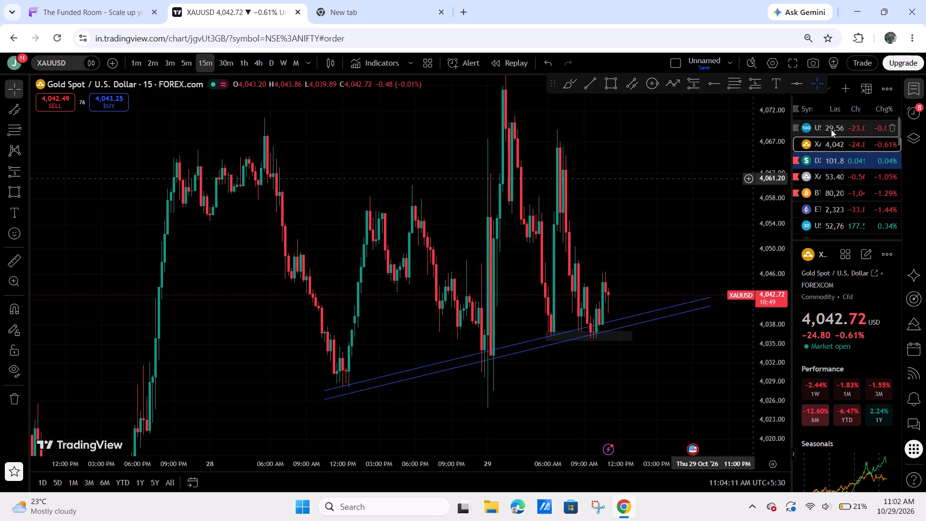
{"action": "scroll", "coordinate": [668, 354], "scroll_direction": "up", "scroll_amount": 4}
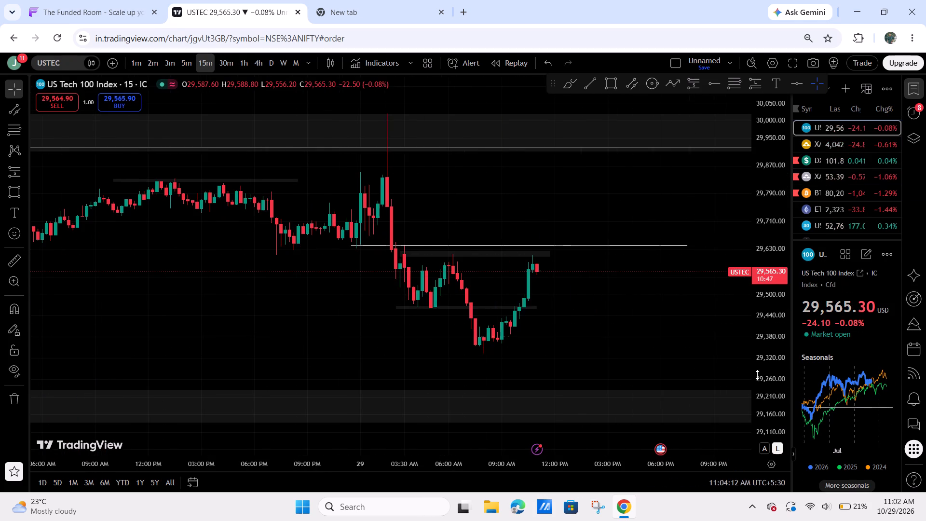
{"action": "left_click_drag", "start_coordinate": [771, 337], "coordinate": [767, 125]}
{"action": "left_click_drag", "start_coordinate": [779, 303], "coordinate": [776, 245]}
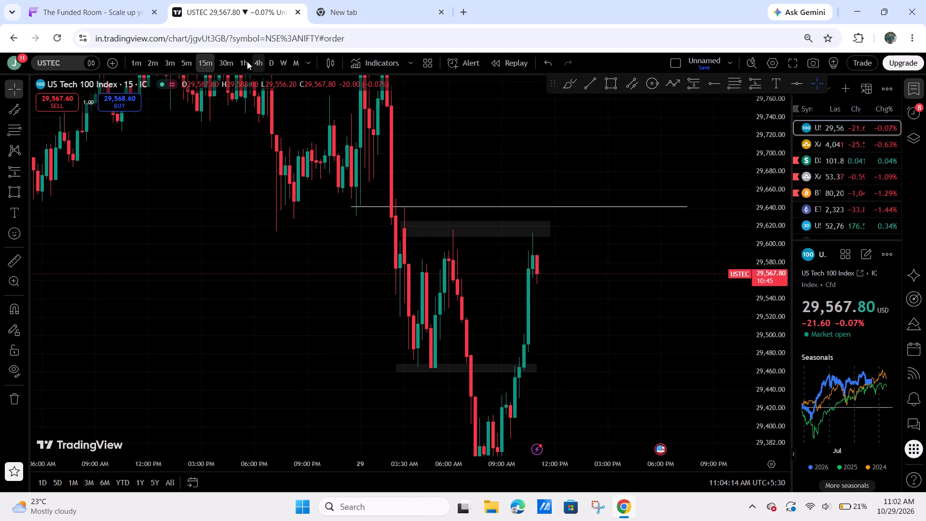
{"action": "left_click", "coordinate": [245, 61]}
{"action": "scroll", "coordinate": [635, 346], "scroll_direction": "up", "scroll_amount": 3}
{"action": "left_click_drag", "start_coordinate": [775, 258], "coordinate": [730, 338]}
{"action": "left_click_drag", "start_coordinate": [611, 322], "coordinate": [782, 253]}
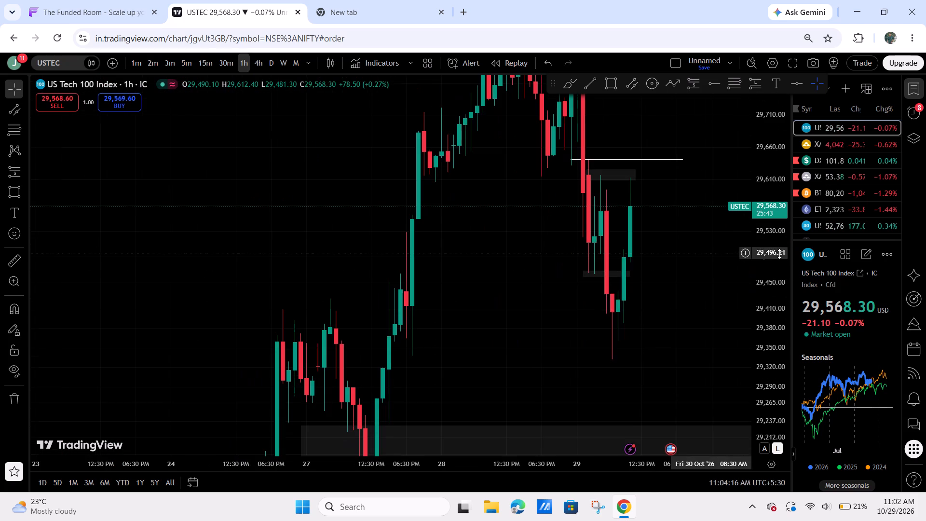
{"action": "left_click_drag", "start_coordinate": [776, 212], "coordinate": [744, 311]}
{"action": "left_click_drag", "start_coordinate": [728, 316], "coordinate": [621, 309]}
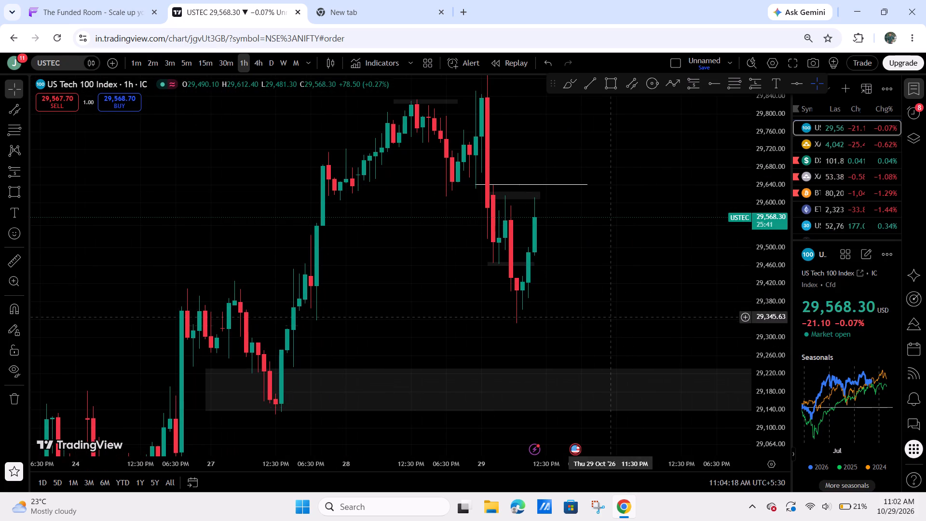
Bring up the computer's list of installed apps.
{"action": "left_click", "coordinate": [297, 504]}
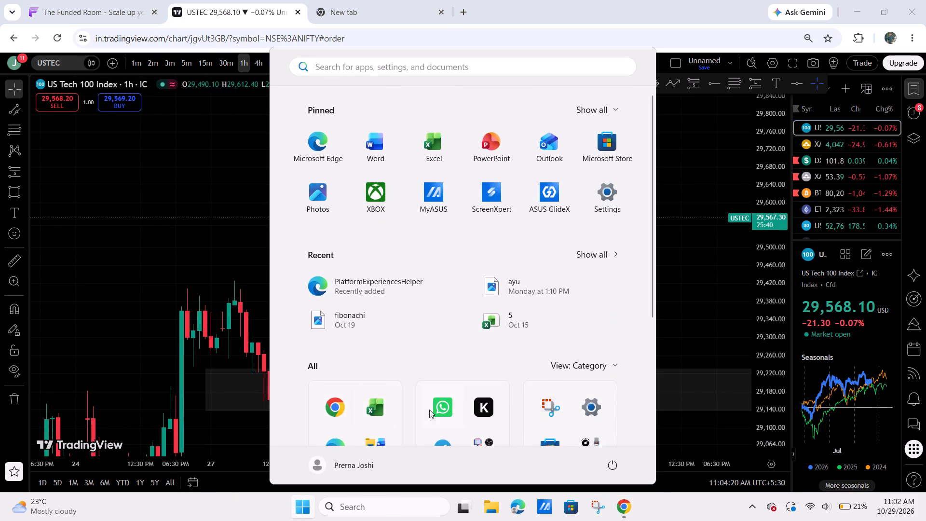
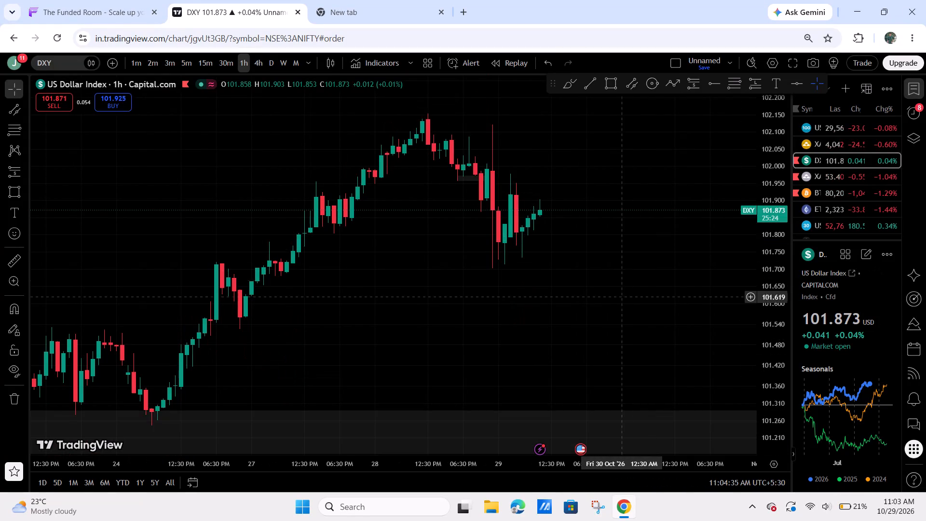
Switch to silver's 1-hour chart and delete the large rectangle zone spanning about 54.9 to 56.1.
{"action": "scroll", "coordinate": [628, 304], "scroll_direction": "down", "scroll_amount": 2}
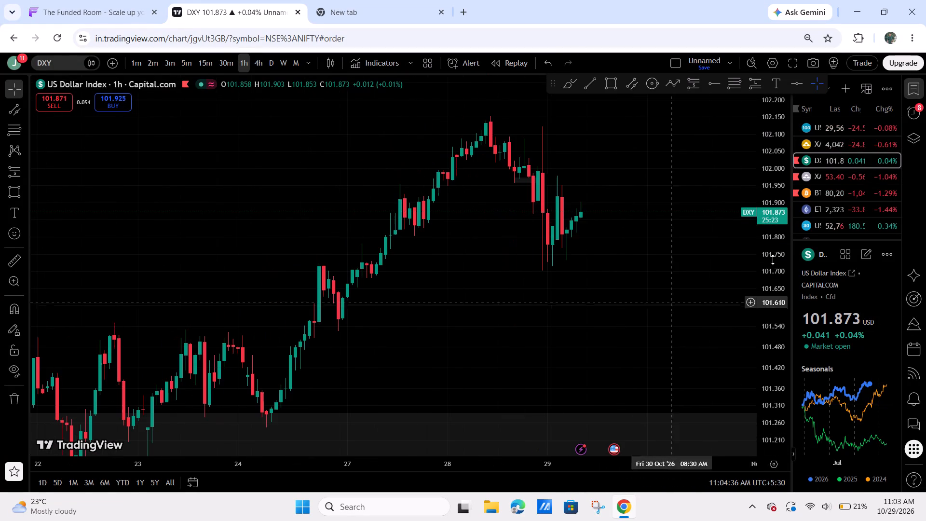
{"action": "left_click", "coordinate": [828, 176]}
{"action": "scroll", "coordinate": [693, 266], "scroll_direction": "down", "scroll_amount": 2}
{"action": "left_click_drag", "start_coordinate": [686, 305], "coordinate": [660, 288]}
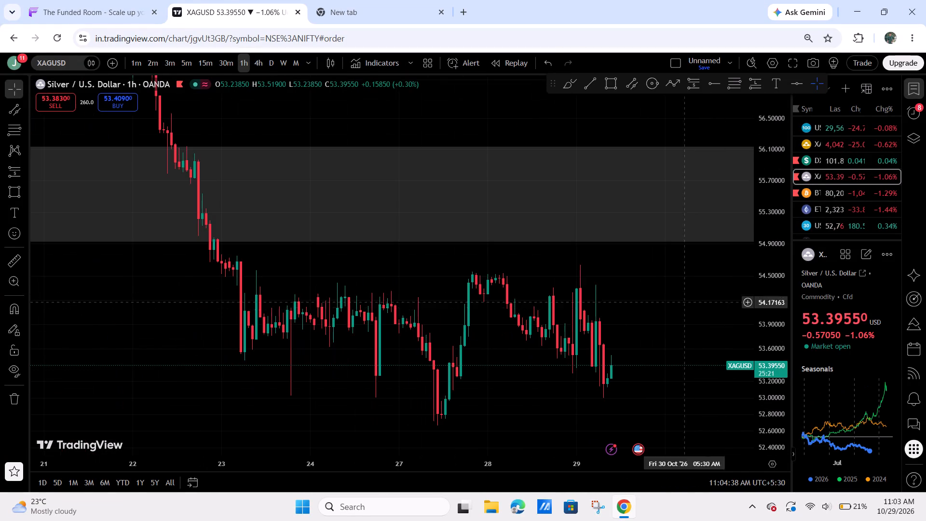
{"action": "left_click_drag", "start_coordinate": [660, 288], "coordinate": [525, 247]}
{"action": "left_click", "coordinate": [554, 195]}
{"action": "left_click", "coordinate": [557, 190]}
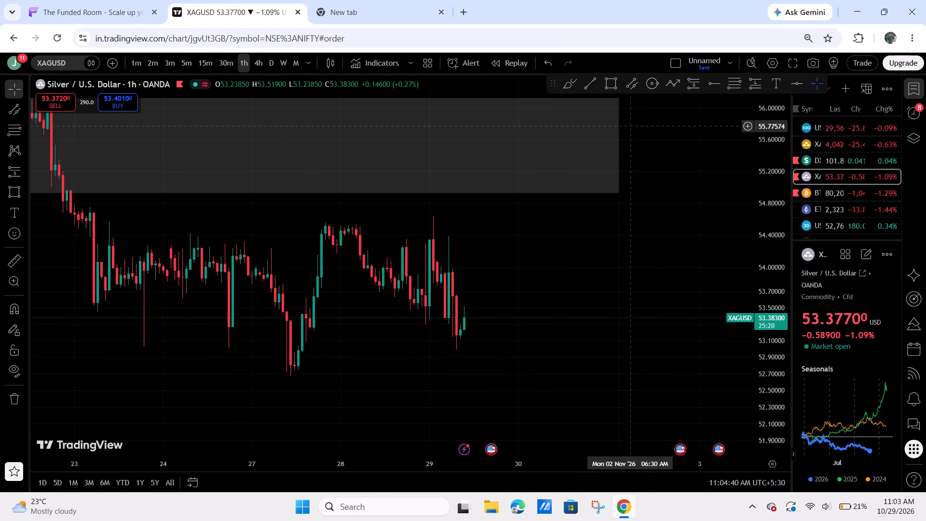
{"action": "left_click", "coordinate": [618, 150]}
{"action": "left_click", "coordinate": [623, 97]}
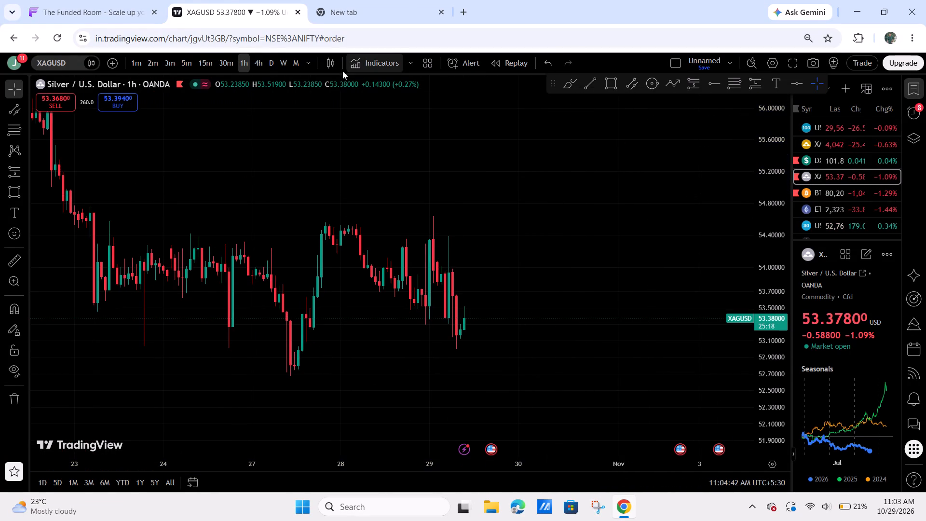
On silver's 4-hour chart, draw a rectangle zone over the recent highs, about 54.45 to 54.70, from 23 October to the end of October.
{"action": "left_click", "coordinate": [260, 64]}
{"action": "scroll", "coordinate": [345, 152], "scroll_direction": "down", "scroll_amount": 7}
{"action": "scroll", "coordinate": [748, 235], "scroll_direction": "up", "scroll_amount": 8}
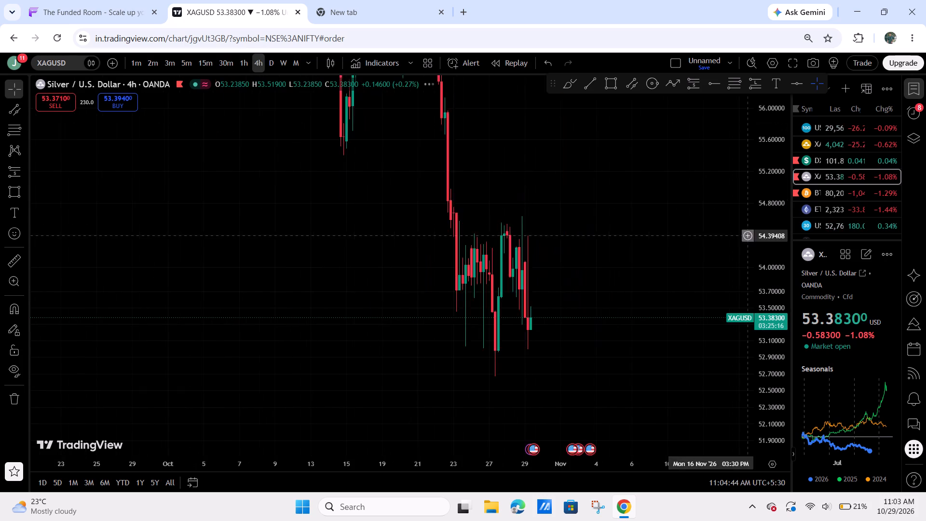
{"action": "scroll", "coordinate": [661, 221], "scroll_direction": "up", "scroll_amount": 5}
{"action": "left_click_drag", "start_coordinate": [402, 195], "coordinate": [557, 106]}
{"action": "left_click", "coordinate": [618, 78]}
{"action": "left_click_drag", "start_coordinate": [242, 264], "coordinate": [248, 270]}
{"action": "left_click", "coordinate": [609, 75]}
{"action": "left_click_drag", "start_coordinate": [264, 122], "coordinate": [272, 122]}
{"action": "left_click", "coordinate": [483, 144]}
{"action": "left_click_drag", "start_coordinate": [483, 172], "coordinate": [580, 162]}
Draw a second silver rectangle zone at the recent lows, about 52.8 to 53.0, over the same dates, and return to the 1-hour timeframe.
{"action": "left_click", "coordinate": [615, 87]}
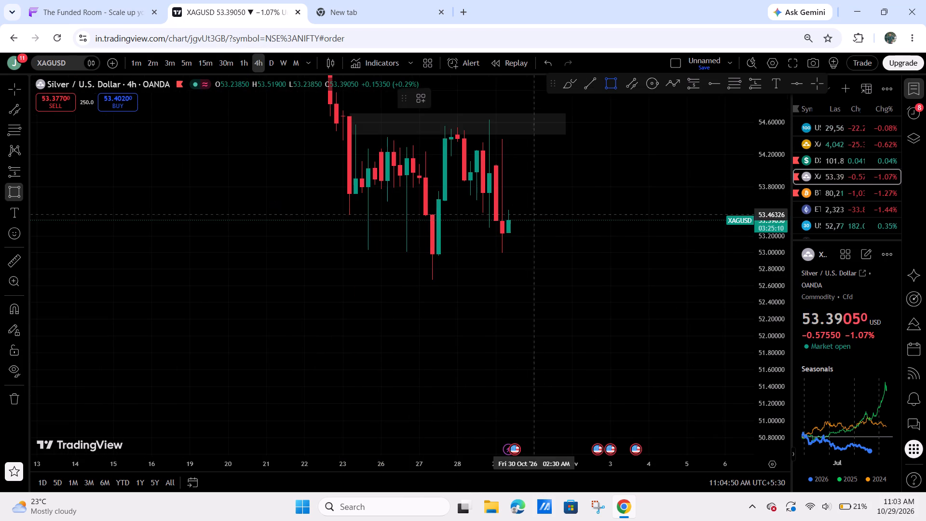
{"action": "left_click_drag", "start_coordinate": [346, 251], "coordinate": [351, 251]}
{"action": "left_click", "coordinate": [563, 270]}
{"action": "left_click_drag", "start_coordinate": [584, 228], "coordinate": [599, 276]}
{"action": "left_click", "coordinate": [249, 66]}
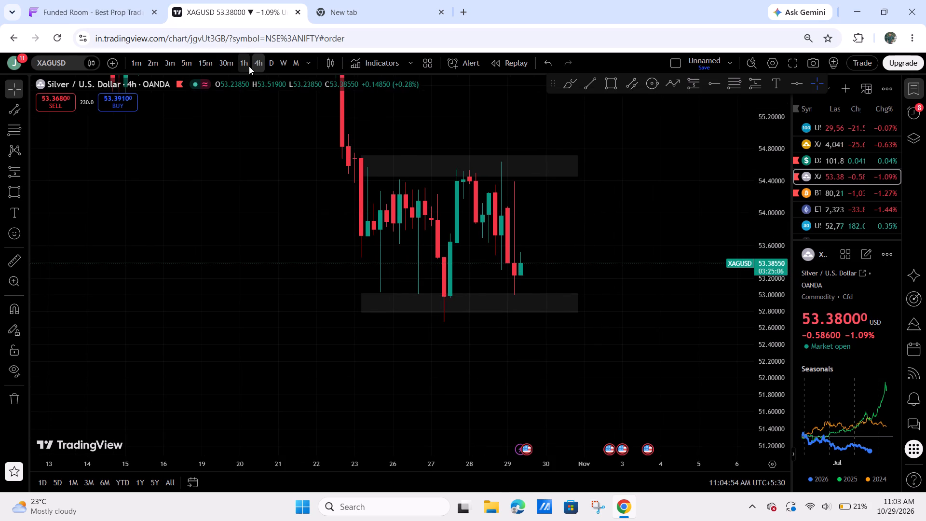
{"action": "scroll", "coordinate": [703, 299], "scroll_direction": "down", "scroll_amount": 4}
{"action": "left_click", "coordinate": [723, 227]}
On Bitcoin's 1-hour chart, delete the old short position drawing with its entry at 80,763.
{"action": "left_click", "coordinate": [813, 187]}
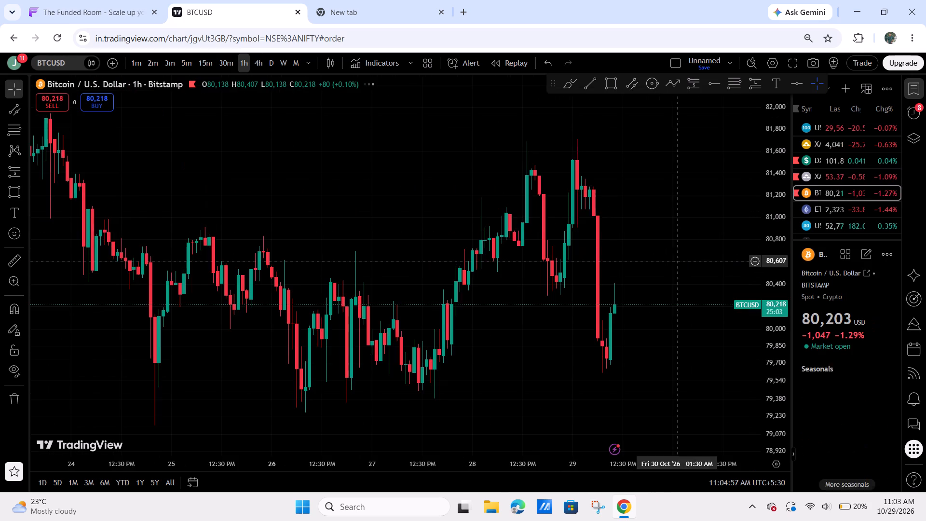
{"action": "scroll", "coordinate": [675, 262], "scroll_direction": "down", "scroll_amount": 3}
{"action": "left_click_drag", "start_coordinate": [688, 259], "coordinate": [679, 251]}
{"action": "left_click_drag", "start_coordinate": [669, 169], "coordinate": [668, 168]}
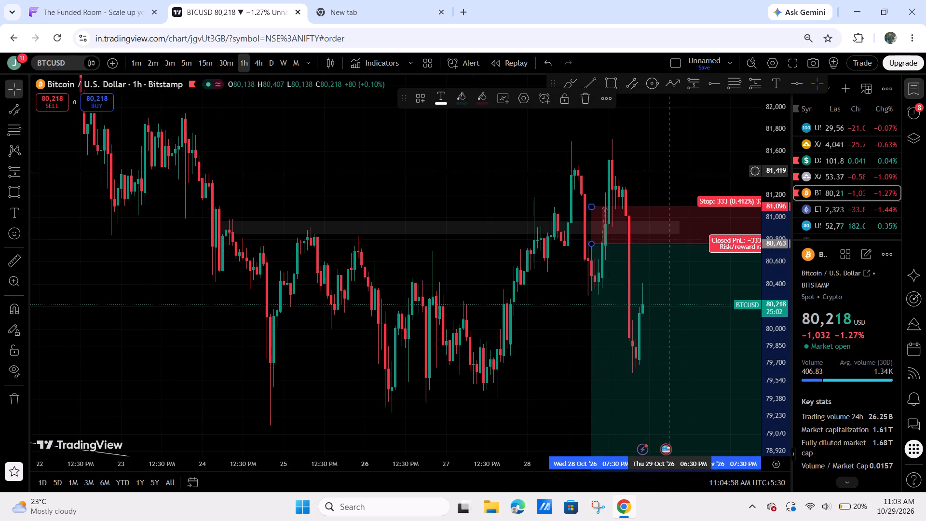
{"action": "left_click_drag", "start_coordinate": [668, 168], "coordinate": [412, 170]}
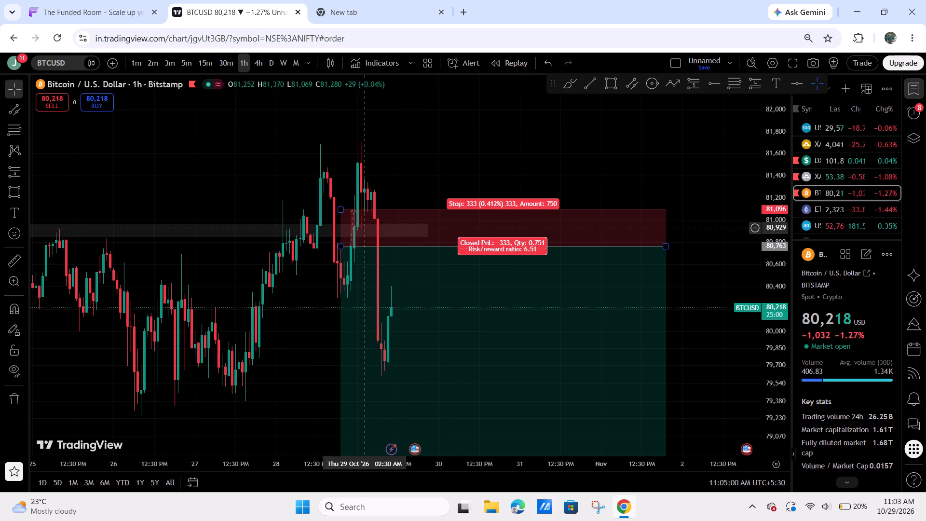
{"action": "scroll", "coordinate": [304, 104], "scroll_direction": "down", "scroll_amount": 6}
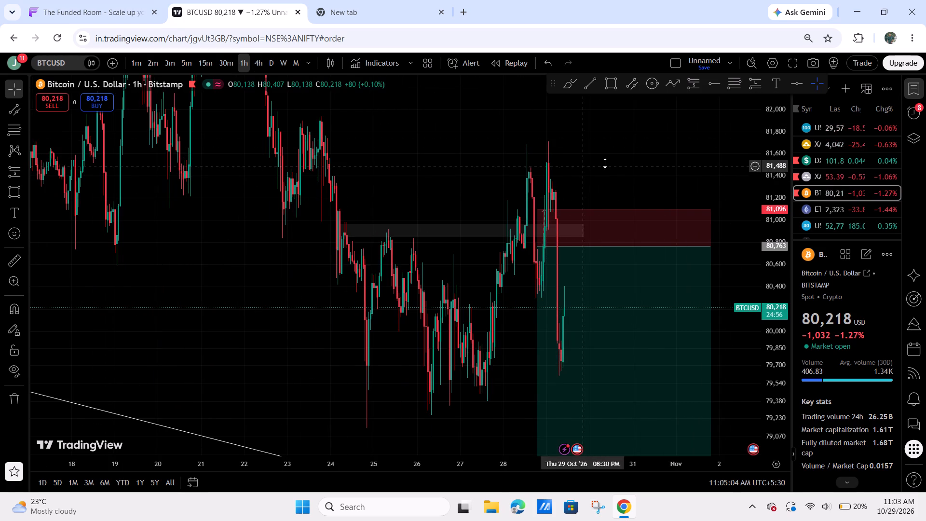
{"action": "left_click_drag", "start_coordinate": [787, 147], "coordinate": [761, 226]}
{"action": "scroll", "coordinate": [714, 210], "scroll_direction": "down", "scroll_amount": 2}
{"action": "left_click_drag", "start_coordinate": [661, 241], "coordinate": [665, 222]}
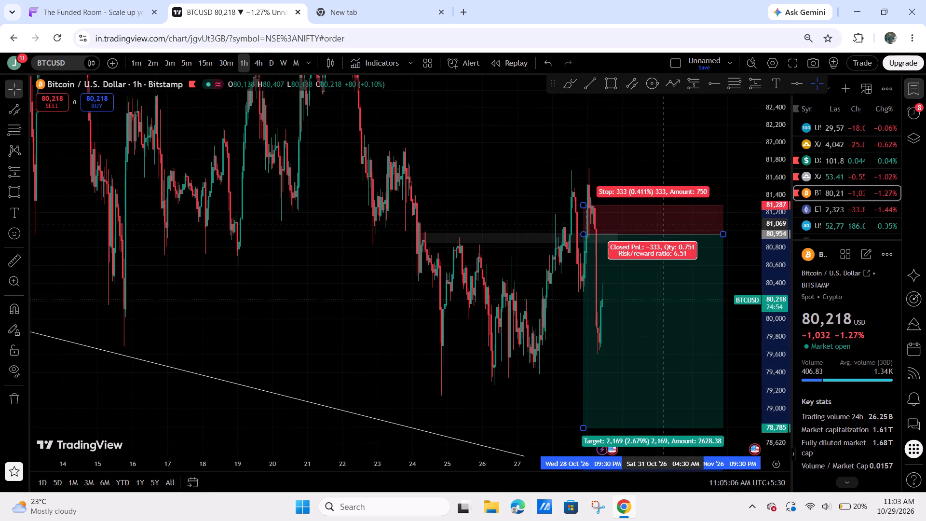
{"action": "left_click_drag", "start_coordinate": [665, 222], "coordinate": [679, 221]}
{"action": "left_click", "coordinate": [584, 93]}
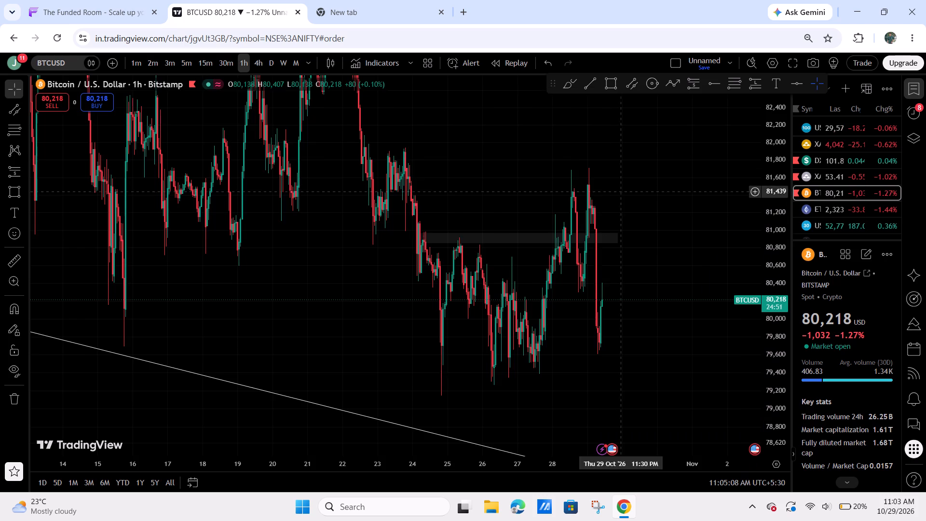
On Ethereum's 30-minute chart, extend the support zone to 30 October and set its bounds to about 2,283.6 and 2,298.7.
{"action": "scroll", "coordinate": [605, 236], "scroll_direction": "up", "scroll_amount": 4}
{"action": "left_click", "coordinate": [220, 64]}
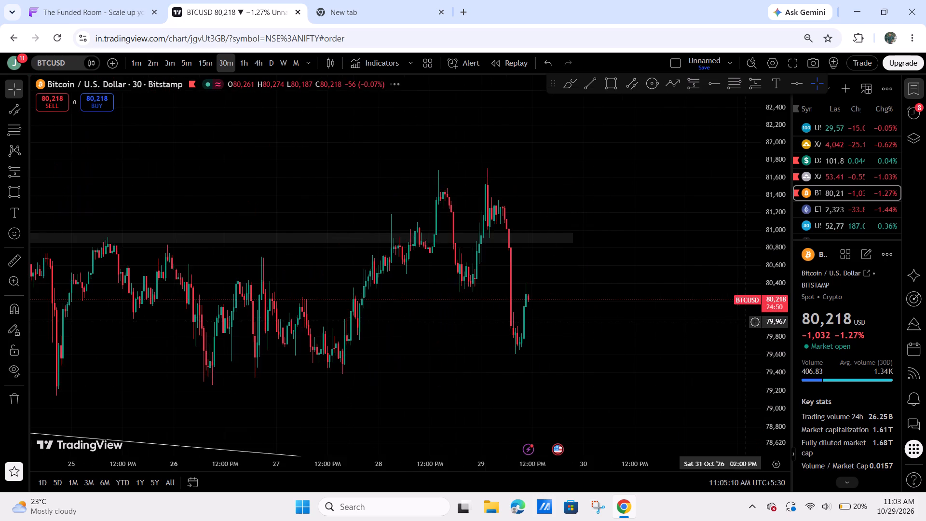
{"action": "scroll", "coordinate": [734, 322], "scroll_direction": "up", "scroll_amount": 3}
{"action": "scroll", "coordinate": [681, 323], "scroll_direction": "down", "scroll_amount": 4}
{"action": "left_click", "coordinate": [821, 203]}
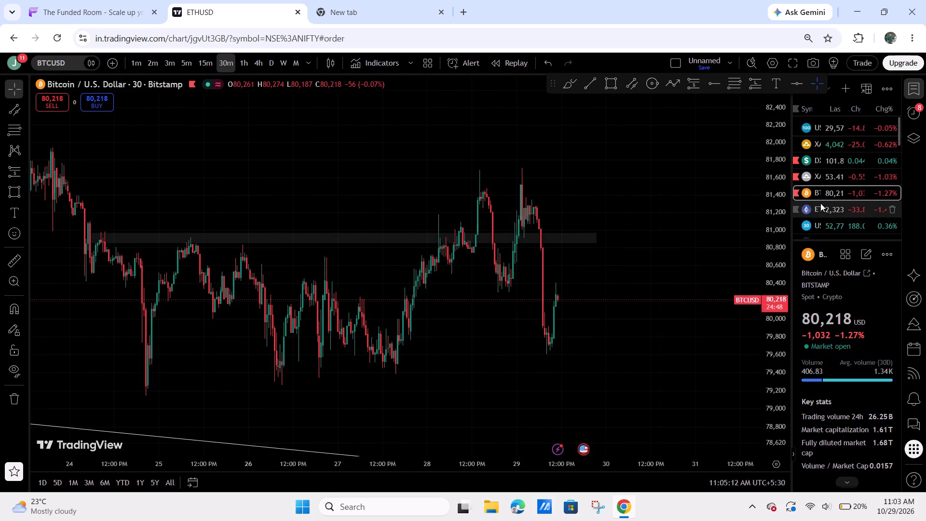
{"action": "scroll", "coordinate": [714, 271], "scroll_direction": "down", "scroll_amount": 2}
{"action": "left_click_drag", "start_coordinate": [712, 272], "coordinate": [704, 197]}
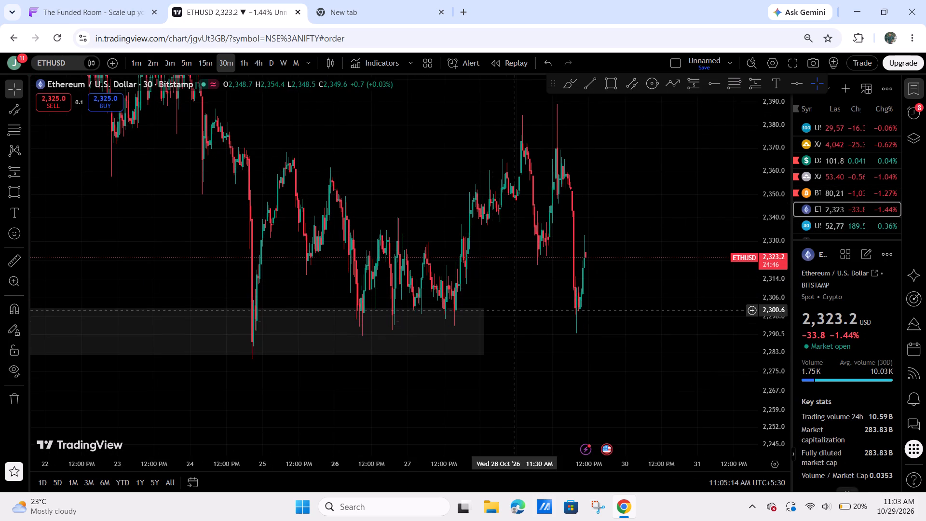
{"action": "left_click_drag", "start_coordinate": [486, 328], "coordinate": [627, 328]}
{"action": "left_click_drag", "start_coordinate": [573, 321], "coordinate": [574, 329]}
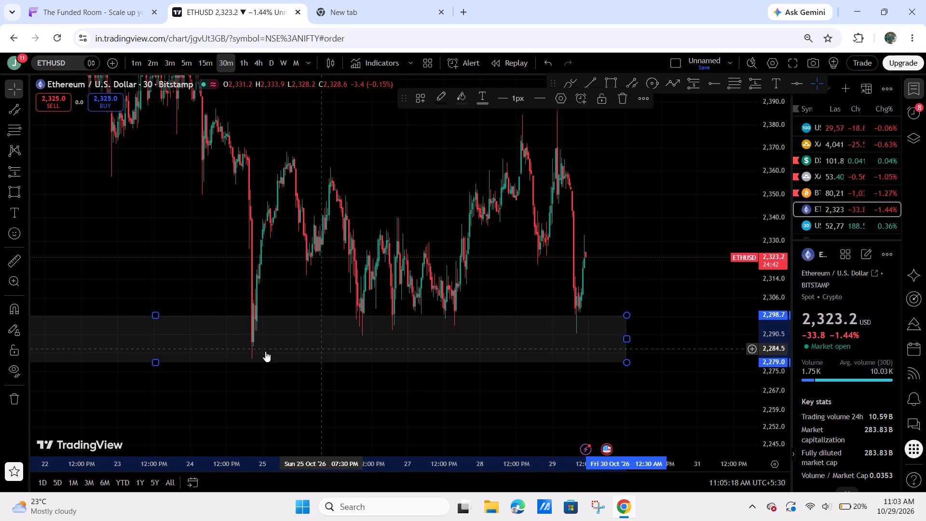
{"action": "left_click_drag", "start_coordinate": [153, 362], "coordinate": [163, 351]}
{"action": "left_click_drag", "start_coordinate": [737, 211], "coordinate": [737, 216]}
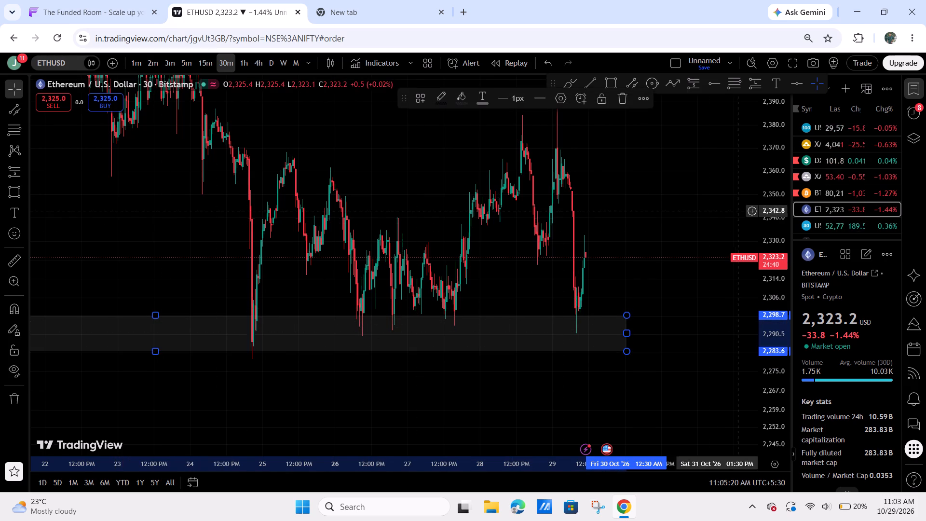
{"action": "left_click_drag", "start_coordinate": [737, 216], "coordinate": [727, 246]}
Examine the Dow Jones and US Tech 100 on the 30-minute timeframe against their recent swings and marked zones.
{"action": "left_click", "coordinate": [831, 226]}
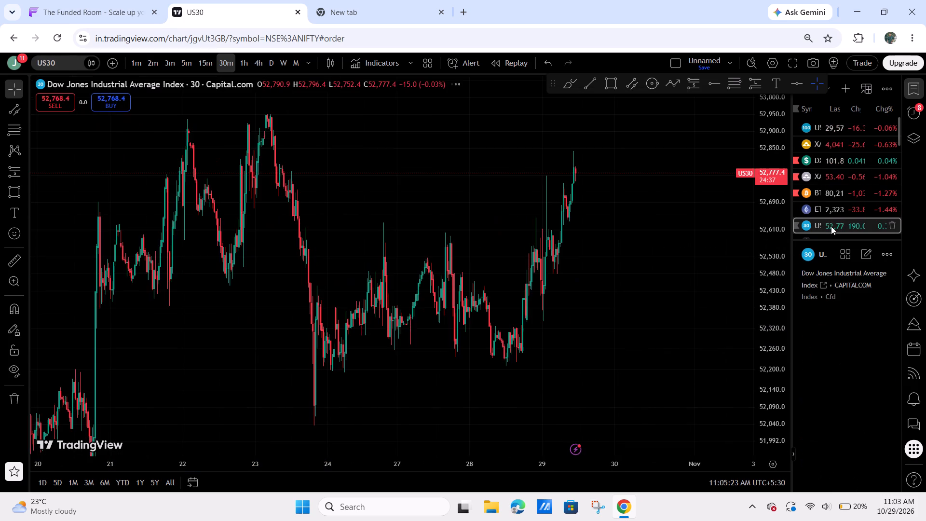
{"action": "scroll", "coordinate": [695, 270], "scroll_direction": "down", "scroll_amount": 5}
{"action": "scroll", "coordinate": [694, 270], "scroll_direction": "up", "scroll_amount": 4}
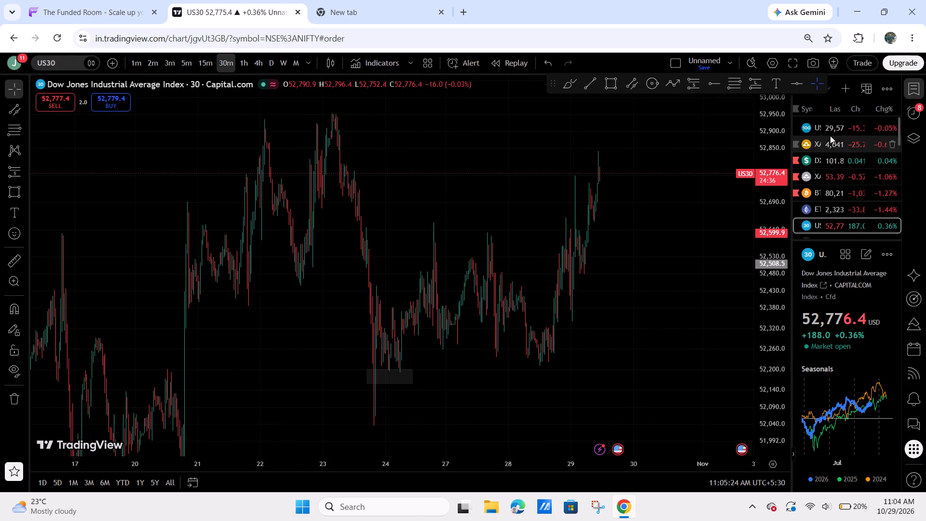
{"action": "left_click", "coordinate": [834, 127]}
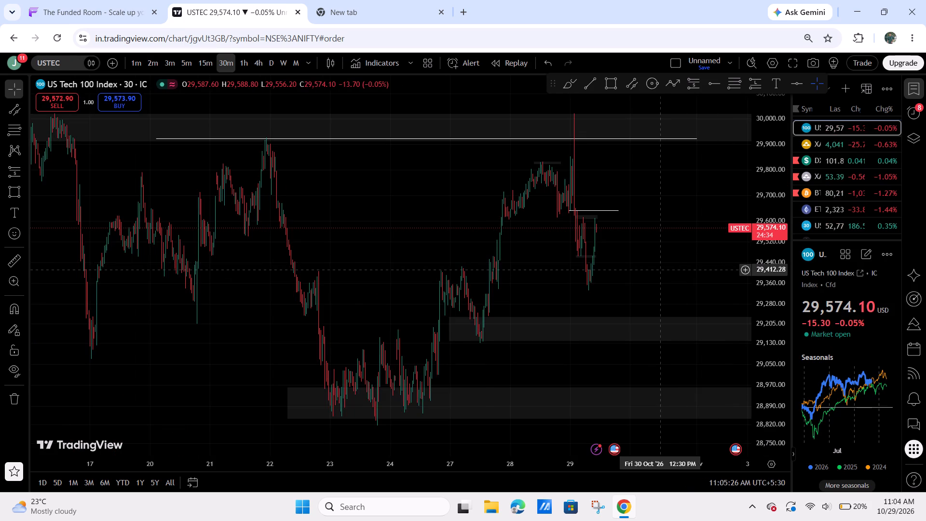
{"action": "scroll", "coordinate": [659, 271], "scroll_direction": "up", "scroll_amount": 6}
{"action": "scroll", "coordinate": [530, 287], "scroll_direction": "up", "scroll_amount": 4}
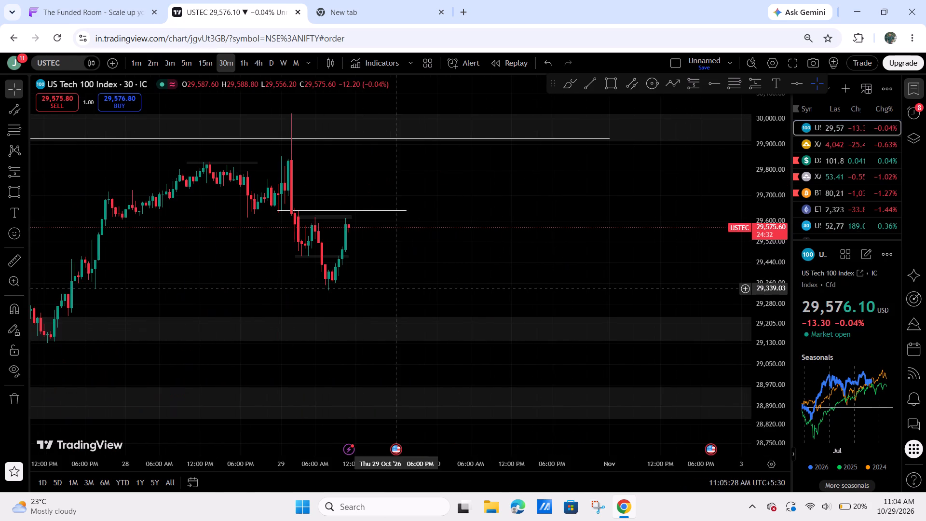
{"action": "left_click_drag", "start_coordinate": [401, 289], "coordinate": [725, 290]}
{"action": "left_click_drag", "start_coordinate": [758, 310], "coordinate": [736, 195]}
{"action": "scroll", "coordinate": [707, 290], "scroll_direction": "up", "scroll_amount": 5}
{"action": "left_click_drag", "start_coordinate": [698, 274], "coordinate": [682, 302]}
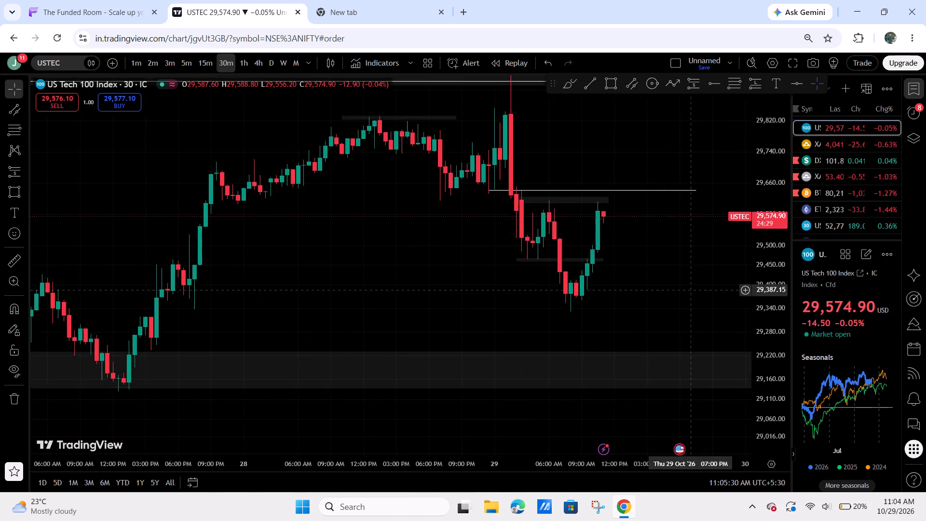
{"action": "left_click_drag", "start_coordinate": [682, 302], "coordinate": [661, 337]}
{"action": "left_click_drag", "start_coordinate": [654, 138], "coordinate": [651, 152]}
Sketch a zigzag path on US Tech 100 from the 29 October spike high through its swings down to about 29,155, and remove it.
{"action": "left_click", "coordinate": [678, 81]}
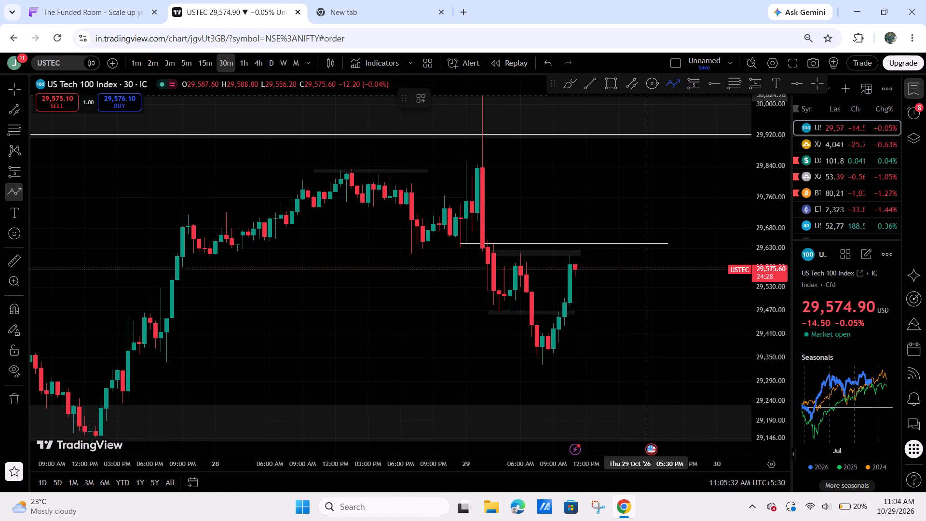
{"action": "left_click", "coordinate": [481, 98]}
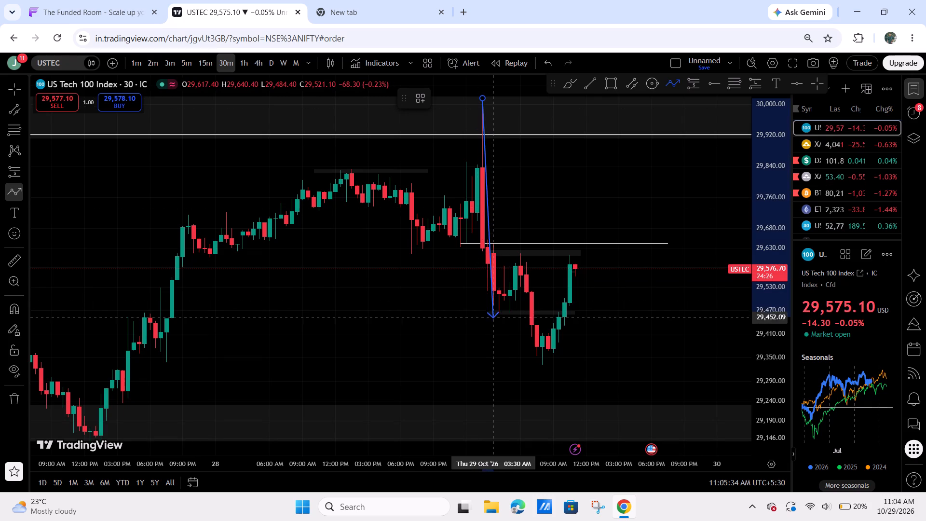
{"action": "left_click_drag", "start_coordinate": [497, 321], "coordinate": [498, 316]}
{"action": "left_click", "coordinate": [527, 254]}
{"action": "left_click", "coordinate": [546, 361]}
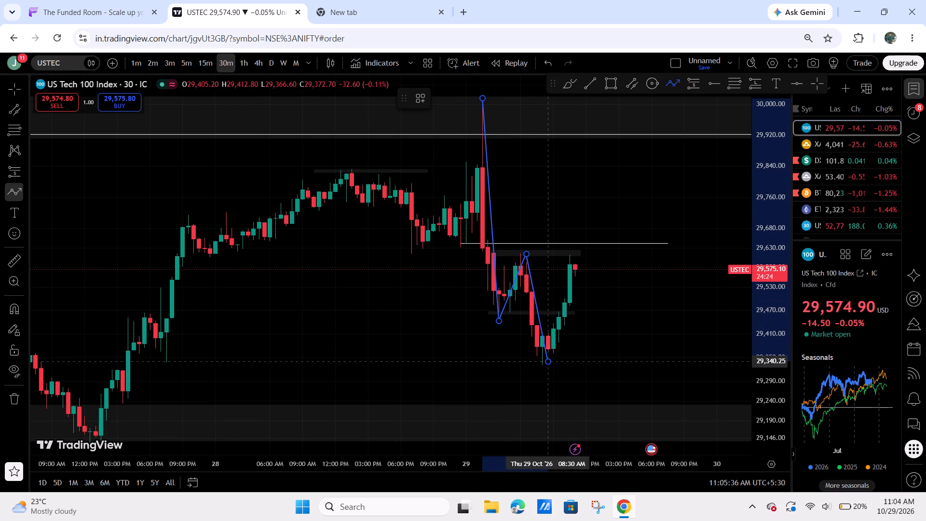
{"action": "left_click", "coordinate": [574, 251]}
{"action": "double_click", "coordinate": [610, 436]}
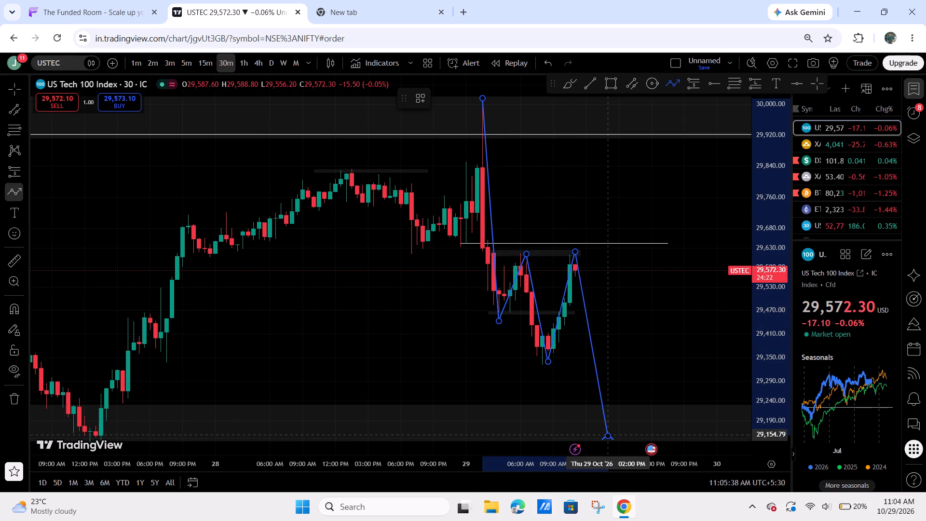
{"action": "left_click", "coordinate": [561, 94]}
Inspect US Tech 100's latest swing up close, switch to The Funded Room's trade page, open USTECH100 and choose a Sell / Short order.
{"action": "scroll", "coordinate": [630, 338], "scroll_direction": "up", "scroll_amount": 6}
{"action": "left_click_drag", "start_coordinate": [777, 347], "coordinate": [776, 307]}
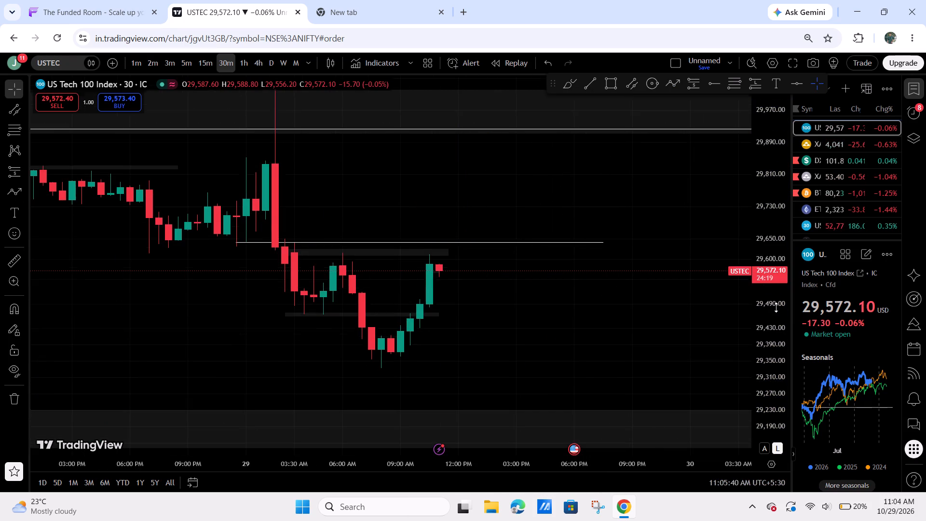
{"action": "left_click_drag", "start_coordinate": [776, 307], "coordinate": [776, 190]}
{"action": "left_click_drag", "start_coordinate": [616, 289], "coordinate": [747, 243]}
{"action": "scroll", "coordinate": [681, 305], "scroll_direction": "up", "scroll_amount": 2}
{"action": "left_click", "coordinate": [73, 0]}
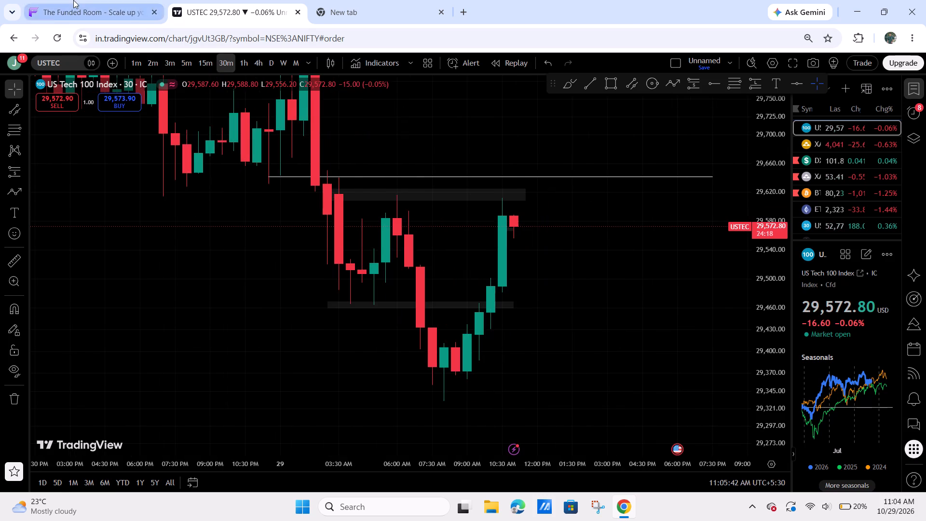
{"action": "left_click_drag", "start_coordinate": [395, 270], "coordinate": [612, 231]}
{"action": "left_click", "coordinate": [332, 132]}
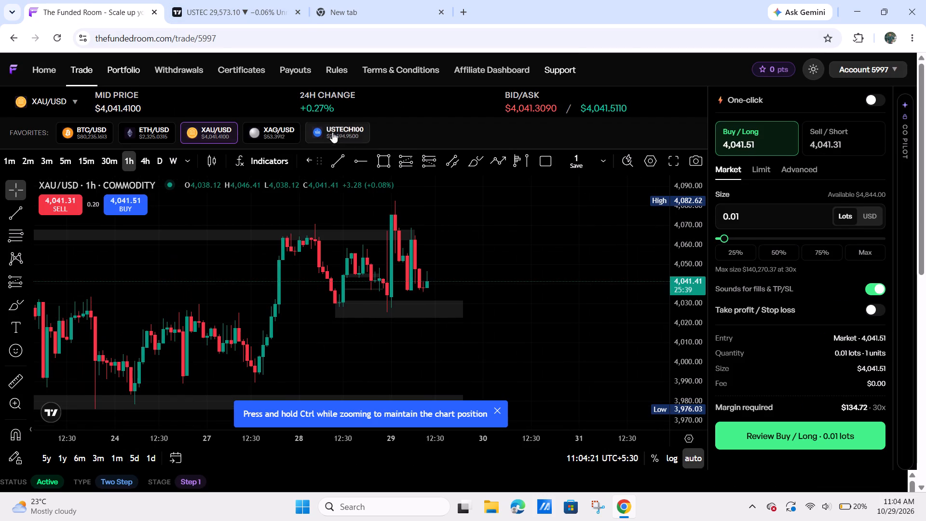
{"action": "scroll", "coordinate": [483, 257], "scroll_direction": "up", "scroll_amount": 4}
{"action": "left_click_drag", "start_coordinate": [446, 252], "coordinate": [625, 256]}
{"action": "left_click", "coordinate": [844, 155]}
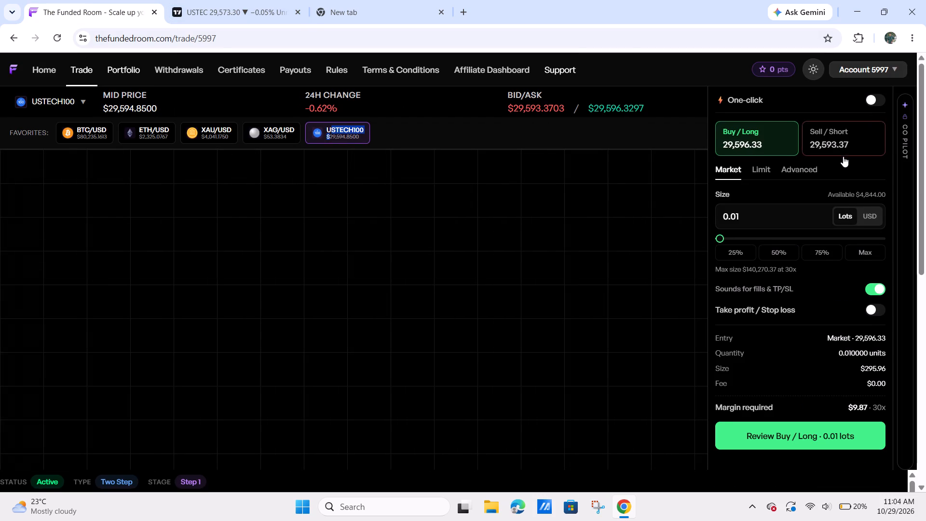
Set the USTECH100 trading chart to the 15-minute timeframe and dismiss the tip about zooming.
{"action": "scroll", "coordinate": [587, 333], "scroll_direction": "up", "scroll_amount": 11}
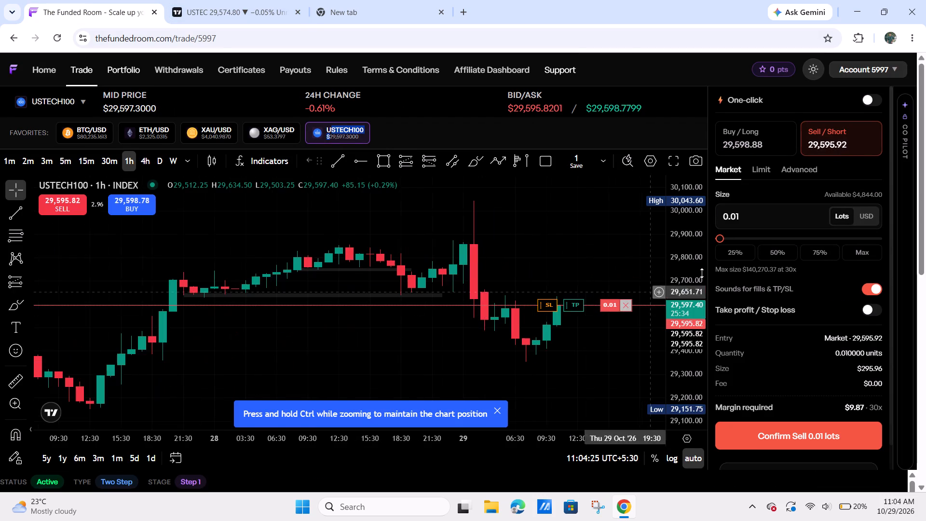
{"action": "scroll", "coordinate": [619, 354], "scroll_direction": "up", "scroll_amount": 6}
{"action": "left_click_drag", "start_coordinate": [669, 370], "coordinate": [638, 219]}
{"action": "left_click_drag", "start_coordinate": [562, 261], "coordinate": [485, 149]}
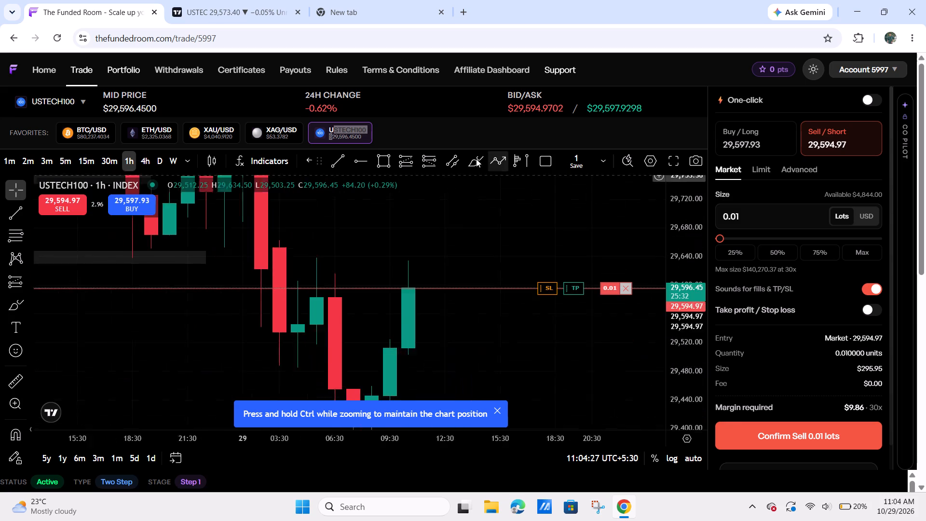
{"action": "scroll", "coordinate": [514, 341], "scroll_direction": "down", "scroll_amount": 1}
{"action": "left_click_drag", "start_coordinate": [553, 344], "coordinate": [494, 320]}
{"action": "left_click", "coordinate": [97, 163]}
{"action": "left_click", "coordinate": [91, 163]}
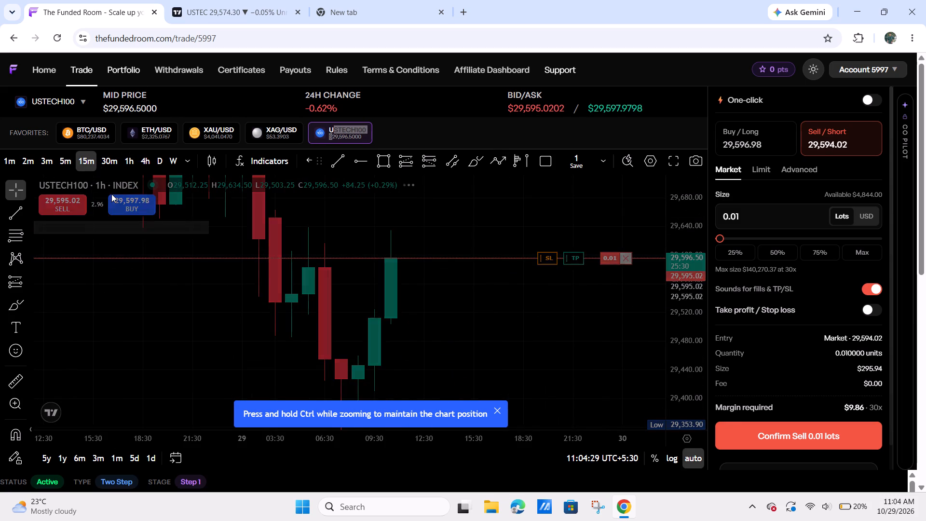
{"action": "scroll", "coordinate": [200, 233], "scroll_direction": "down", "scroll_amount": 3}
{"action": "left_click", "coordinate": [500, 411]}
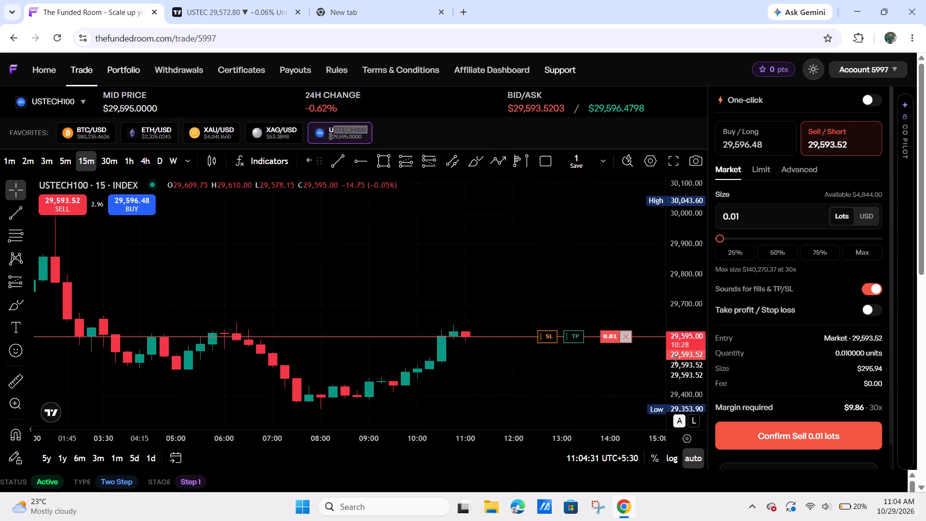
Place the USTECH100 short order's stop loss at 29,635.23, at the latest swing high on the 15-minute chart.
{"action": "left_click_drag", "start_coordinate": [682, 372], "coordinate": [658, 211]}
{"action": "left_click_drag", "start_coordinate": [605, 288], "coordinate": [570, 187]}
{"action": "left_click", "coordinate": [540, 321]}
{"action": "left_click_drag", "start_coordinate": [547, 315], "coordinate": [548, 309]}
{"action": "left_click_drag", "start_coordinate": [548, 309], "coordinate": [562, 278]}
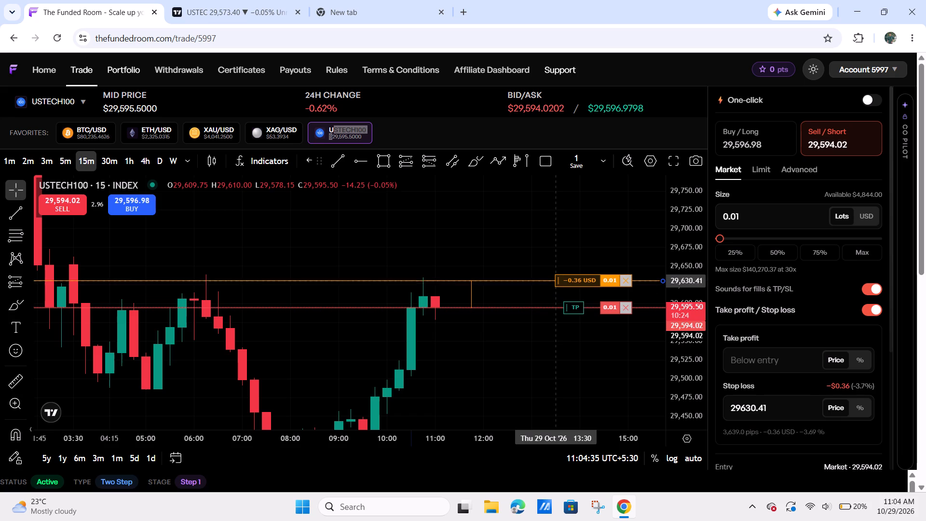
{"action": "left_click_drag", "start_coordinate": [562, 278], "coordinate": [563, 277]}
Set the USTECH100 short order's size to 0.1 lots.
{"action": "left_click_drag", "start_coordinate": [548, 332], "coordinate": [525, 329]}
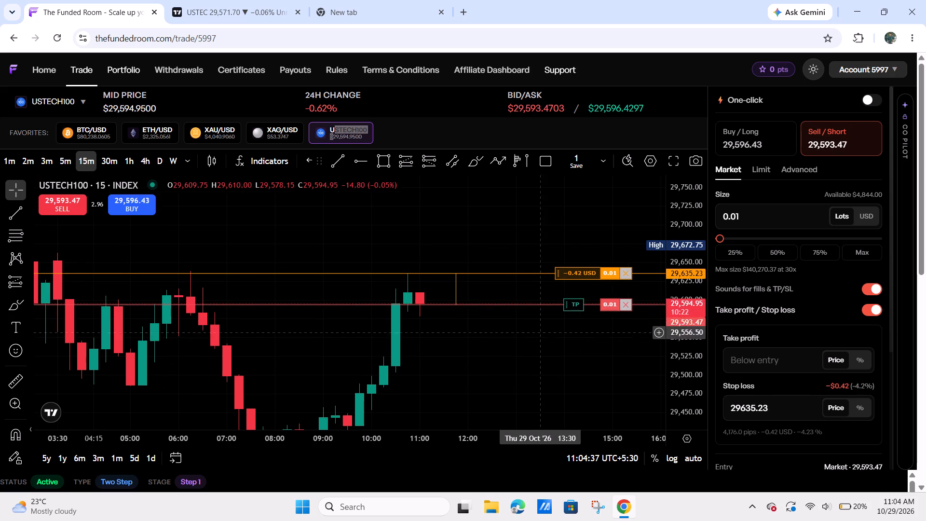
{"action": "left_click", "coordinate": [735, 218]}
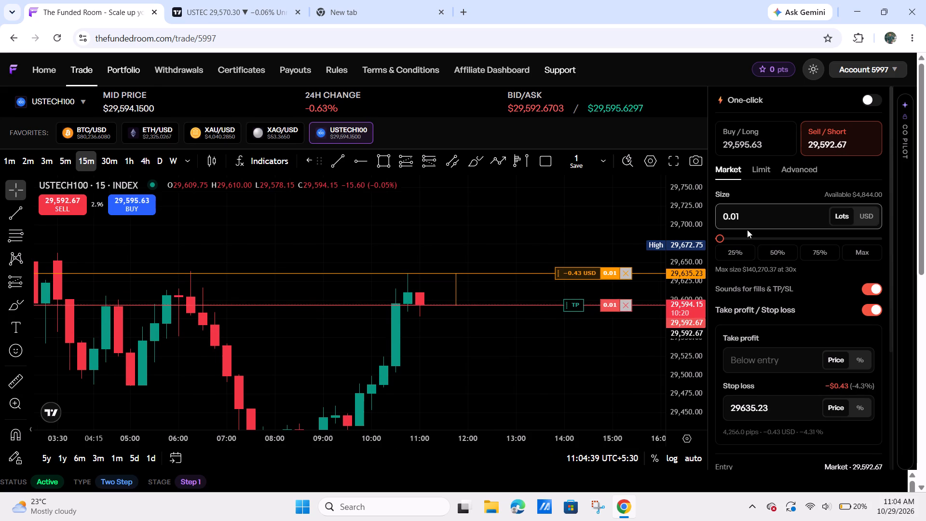
{"action": "key", "text": "BackSpace"}
Draw a rectangular zone just above the stop-loss line, spanning about 03:30 to 13:30 on 29 October.
{"action": "left_click_drag", "start_coordinate": [587, 359], "coordinate": [533, 300]}
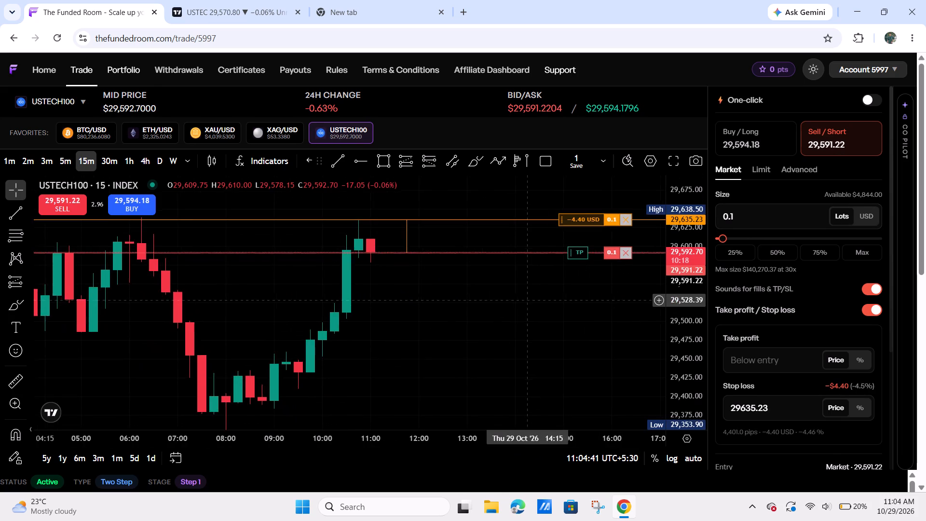
{"action": "scroll", "coordinate": [535, 306], "scroll_direction": "down", "scroll_amount": 8}
{"action": "left_click_drag", "start_coordinate": [673, 270], "coordinate": [661, 306]}
{"action": "left_click_drag", "start_coordinate": [649, 326], "coordinate": [588, 351]}
{"action": "left_click_drag", "start_coordinate": [593, 337], "coordinate": [603, 321]}
{"action": "left_click_drag", "start_coordinate": [654, 321], "coordinate": [617, 330]}
{"action": "left_click", "coordinate": [615, 331]}
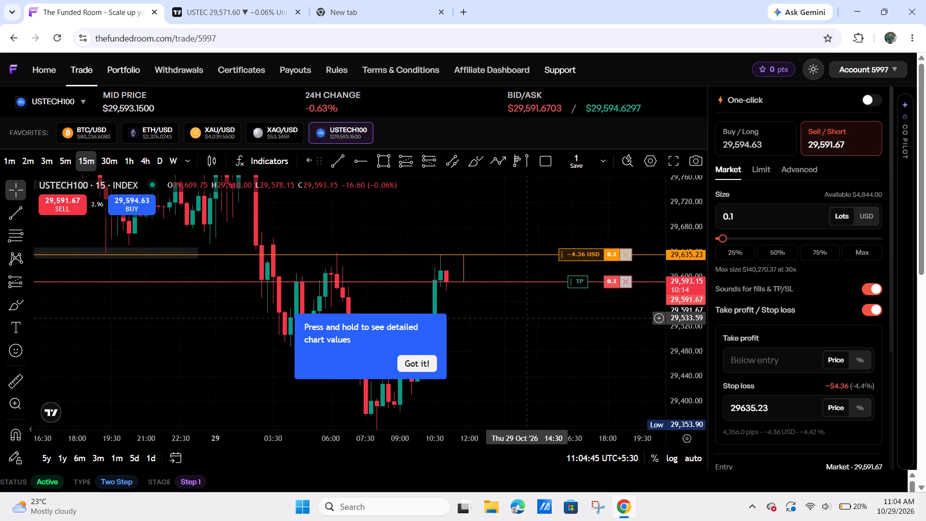
{"action": "left_click", "coordinate": [380, 160]}
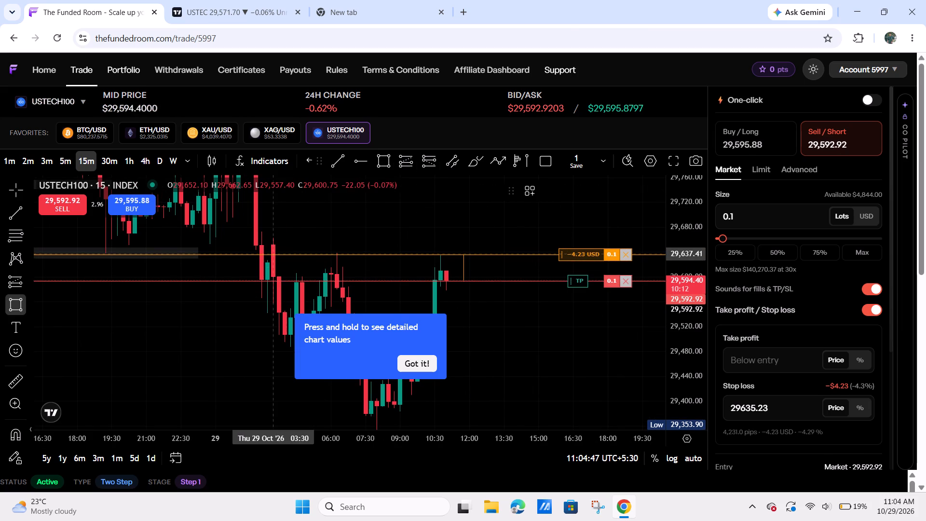
{"action": "left_click", "coordinate": [272, 236]}
{"action": "left_click", "coordinate": [502, 251]}
Lower the new rectangular zone by about 10 points so it straddles the stop-loss line, and dismiss the tip about detailed chart values.
{"action": "left_click_drag", "start_coordinate": [527, 332], "coordinate": [604, 331]}
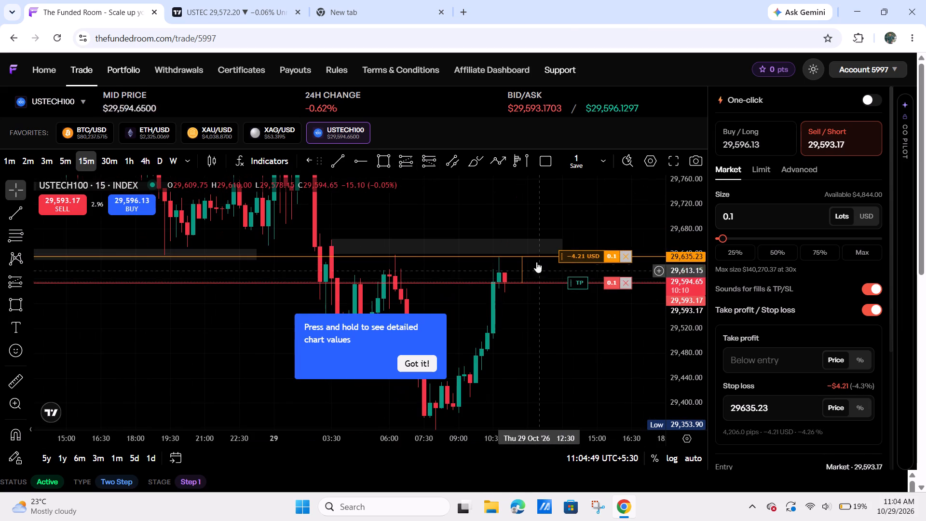
{"action": "left_click_drag", "start_coordinate": [534, 251], "coordinate": [525, 256]}
{"action": "left_click_drag", "start_coordinate": [526, 256], "coordinate": [525, 261]}
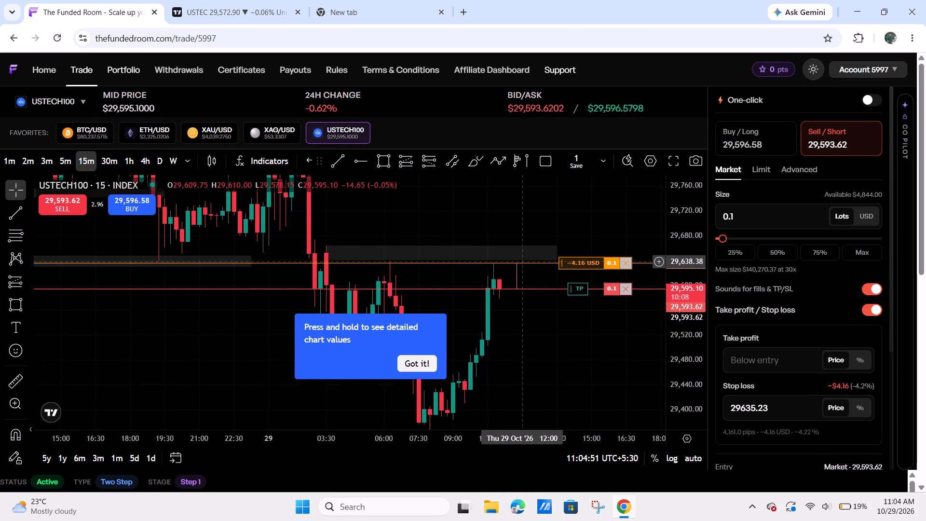
{"action": "left_click_drag", "start_coordinate": [541, 245], "coordinate": [540, 251]}
{"action": "left_click_drag", "start_coordinate": [545, 321], "coordinate": [524, 287]}
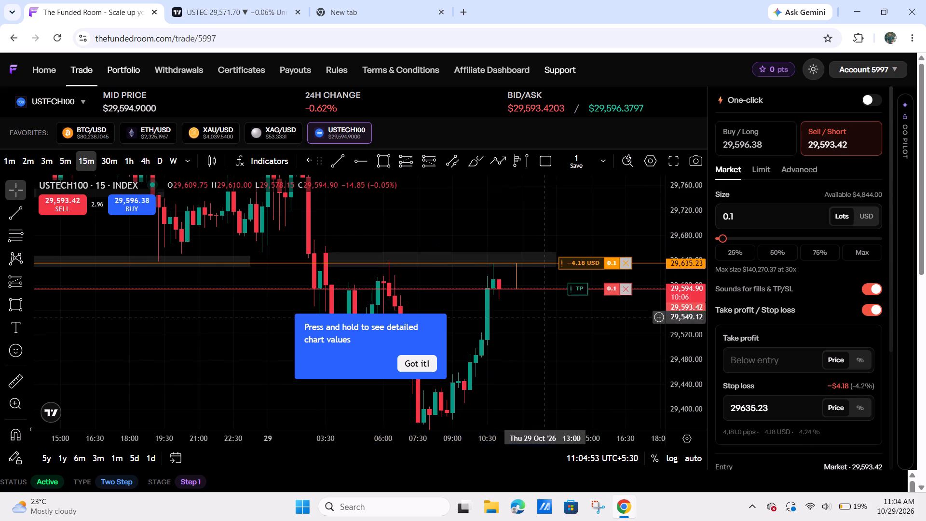
{"action": "left_click_drag", "start_coordinate": [524, 287], "coordinate": [523, 284]}
{"action": "scroll", "coordinate": [537, 305], "scroll_direction": "down", "scroll_amount": 1}
{"action": "left_click", "coordinate": [409, 362]}
{"action": "left_click_drag", "start_coordinate": [681, 335], "coordinate": [674, 357]}
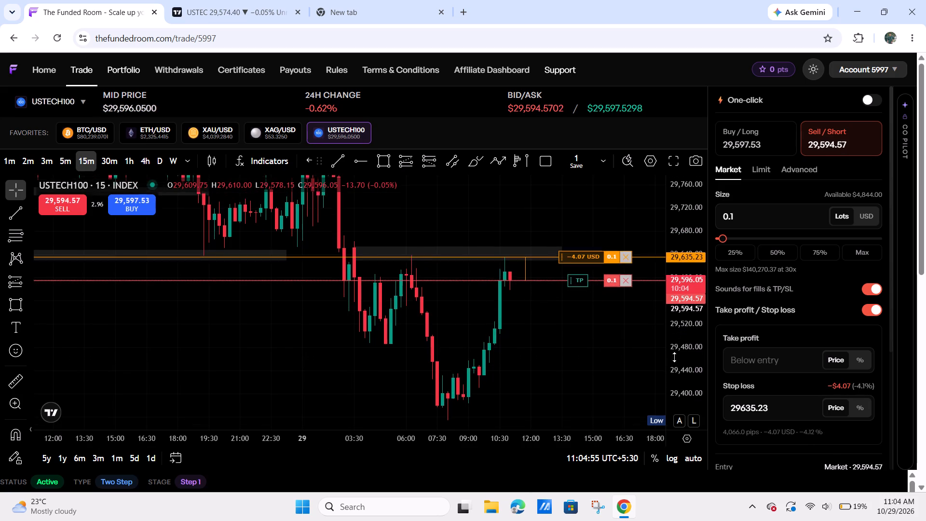
{"action": "left_click_drag", "start_coordinate": [674, 357], "coordinate": [670, 361]}
{"action": "left_click_drag", "start_coordinate": [654, 361], "coordinate": [544, 340]}
Switch to TradingView and examine gold, then US Tech 100, on the 30-minute timeframe against their marked levels and zones.
{"action": "left_click", "coordinate": [216, 0]}
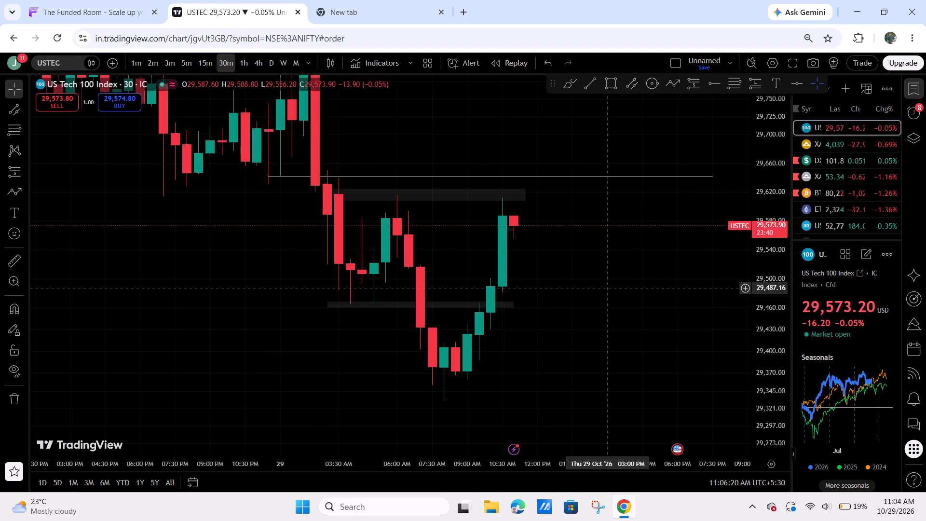
{"action": "left_click", "coordinate": [802, 137]}
{"action": "left_click", "coordinate": [809, 147]}
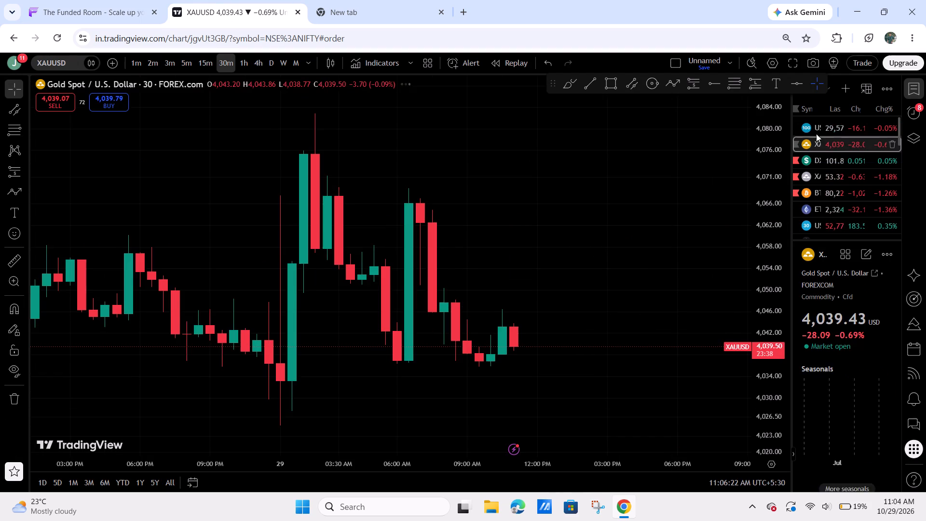
{"action": "scroll", "coordinate": [640, 271], "scroll_direction": "down", "scroll_amount": 5}
{"action": "left_click_drag", "start_coordinate": [656, 238], "coordinate": [629, 160]}
{"action": "scroll", "coordinate": [659, 223], "scroll_direction": "down", "scroll_amount": 5}
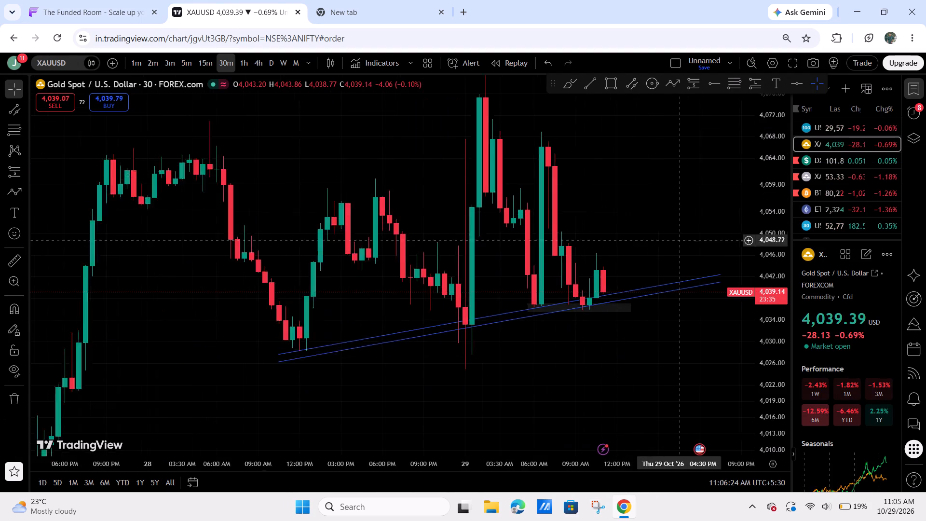
{"action": "left_click_drag", "start_coordinate": [760, 172], "coordinate": [737, 233]}
{"action": "left_click_drag", "start_coordinate": [701, 214], "coordinate": [577, 231]}
{"action": "left_click", "coordinate": [831, 129]}
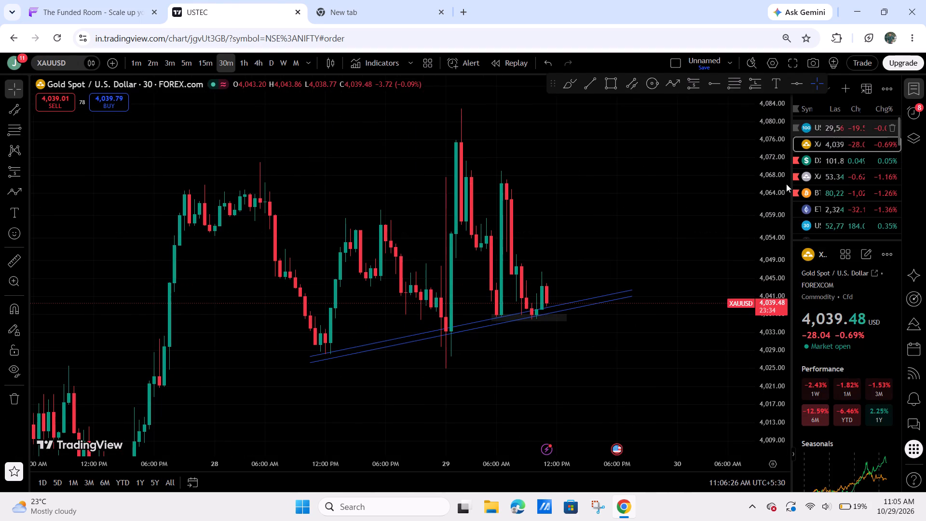
{"action": "scroll", "coordinate": [663, 292], "scroll_direction": "down", "scroll_amount": 3}
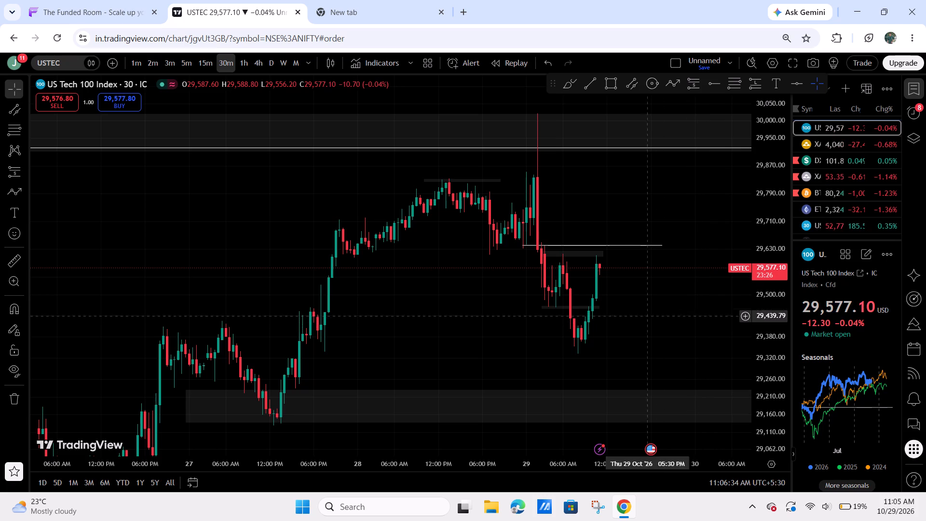
{"action": "left_click_drag", "start_coordinate": [669, 318], "coordinate": [657, 321]}
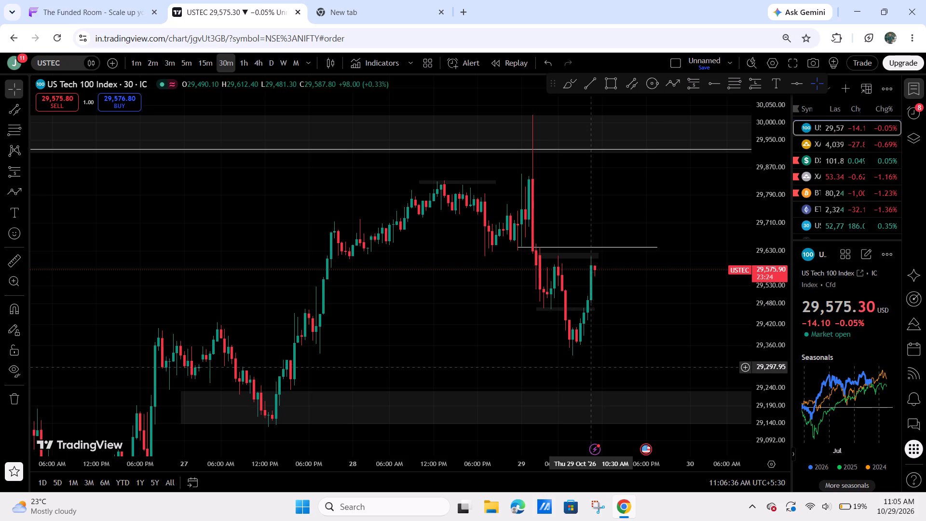
Bring up the Windows overview of pinned and installed apps.
{"action": "left_click", "coordinate": [296, 519]}
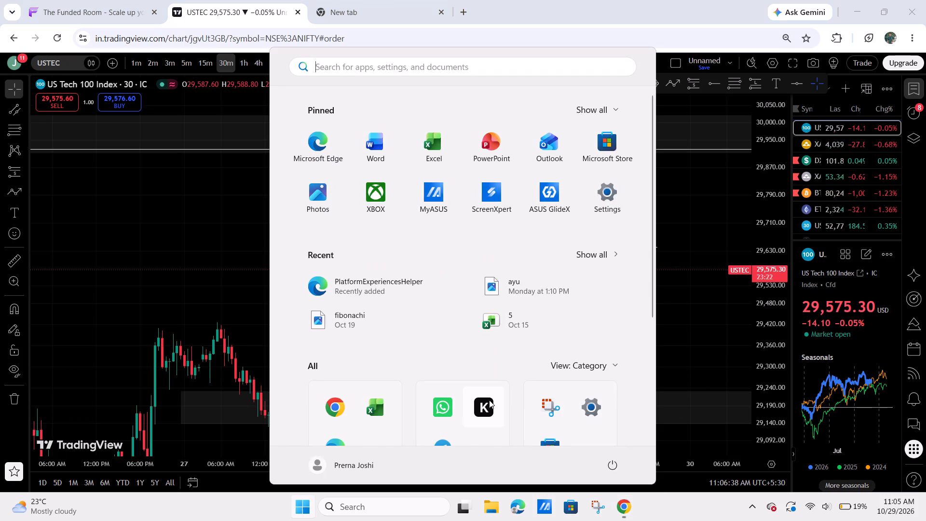
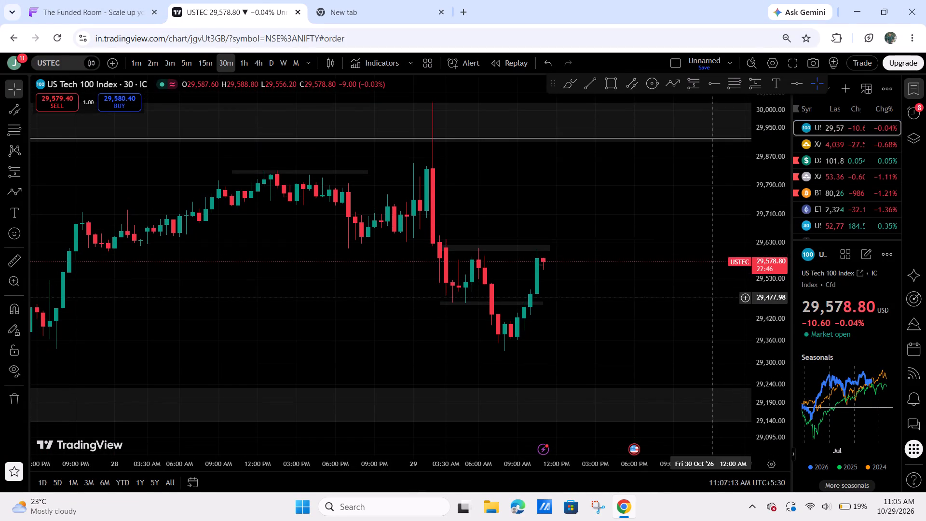
Shorten the horizontal trend line at about 29,641 so it ends near 13:00 on 29 October, keeping it level.
{"action": "left_click_drag", "start_coordinate": [708, 296], "coordinate": [678, 313]}
{"action": "left_click_drag", "start_coordinate": [635, 247], "coordinate": [627, 247]}
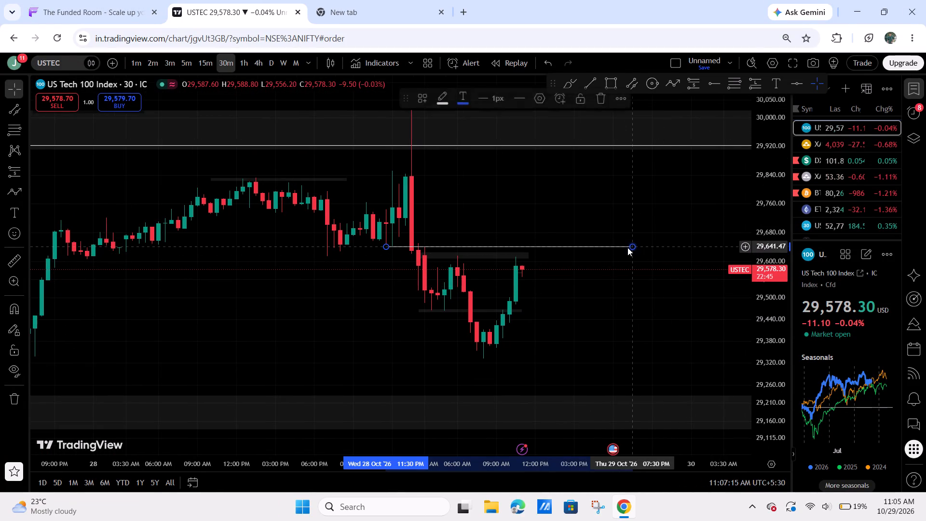
{"action": "left_click_drag", "start_coordinate": [627, 247], "coordinate": [555, 252]}
{"action": "left_click_drag", "start_coordinate": [571, 202], "coordinate": [568, 220]}
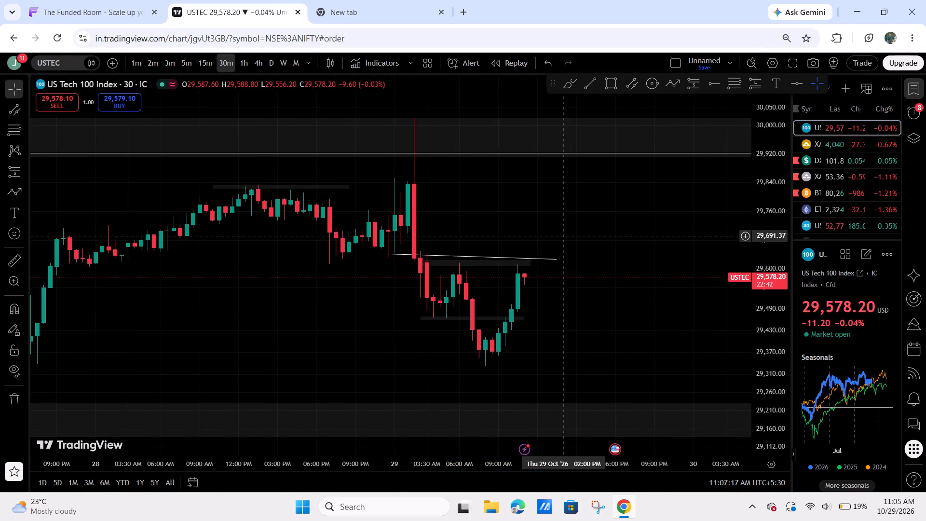
{"action": "left_click_drag", "start_coordinate": [557, 261], "coordinate": [557, 253], "text": "shift"}
{"action": "left_click", "coordinate": [573, 263]}
{"action": "left_click", "coordinate": [571, 260]}
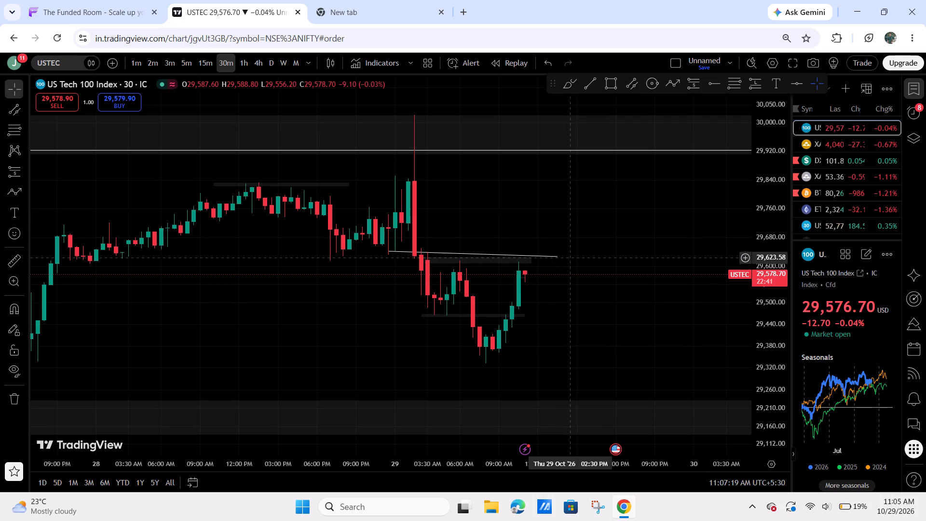
{"action": "left_click_drag", "start_coordinate": [559, 258], "coordinate": [554, 248]}
{"action": "left_click_drag", "start_coordinate": [556, 231], "coordinate": [541, 244]}
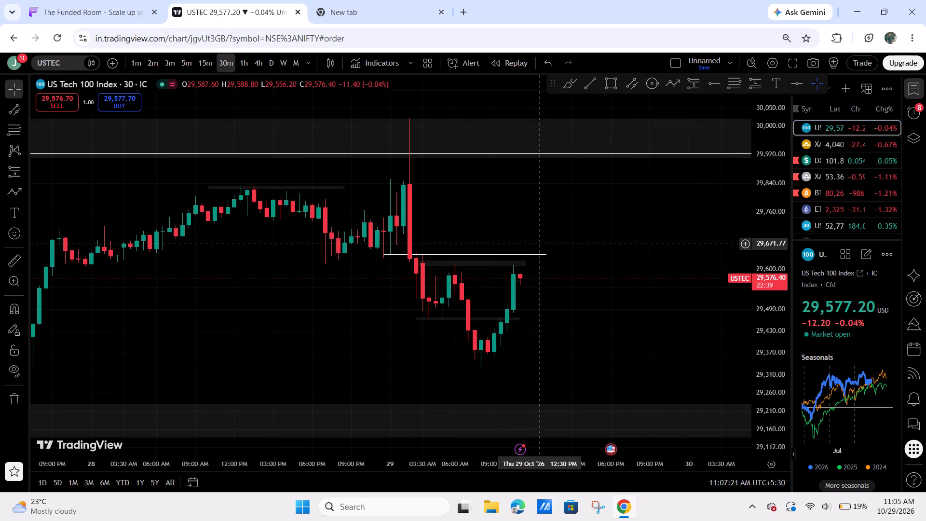
Raise the top edge of the thin zone just under the trend line to about 29,640, meeting the line.
{"action": "scroll", "coordinate": [541, 243], "scroll_direction": "down", "scroll_amount": 2}
{"action": "left_click_drag", "start_coordinate": [524, 261], "coordinate": [530, 256]}
On the 15-minute timeframe, extend the right edge of the zone under the trend line to about 13:00 on 29 October.
{"action": "left_click_drag", "start_coordinate": [615, 221], "coordinate": [683, 218]}
{"action": "left_click", "coordinate": [196, 59]}
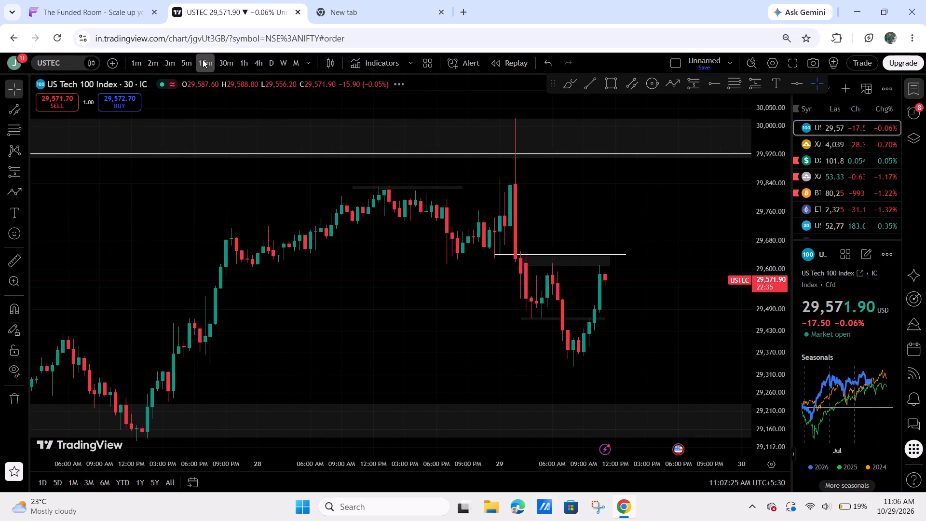
{"action": "scroll", "coordinate": [320, 185], "scroll_direction": "down", "scroll_amount": 4}
{"action": "left_click_drag", "start_coordinate": [776, 333], "coordinate": [734, 149]}
{"action": "scroll", "coordinate": [652, 215], "scroll_direction": "up", "scroll_amount": 2}
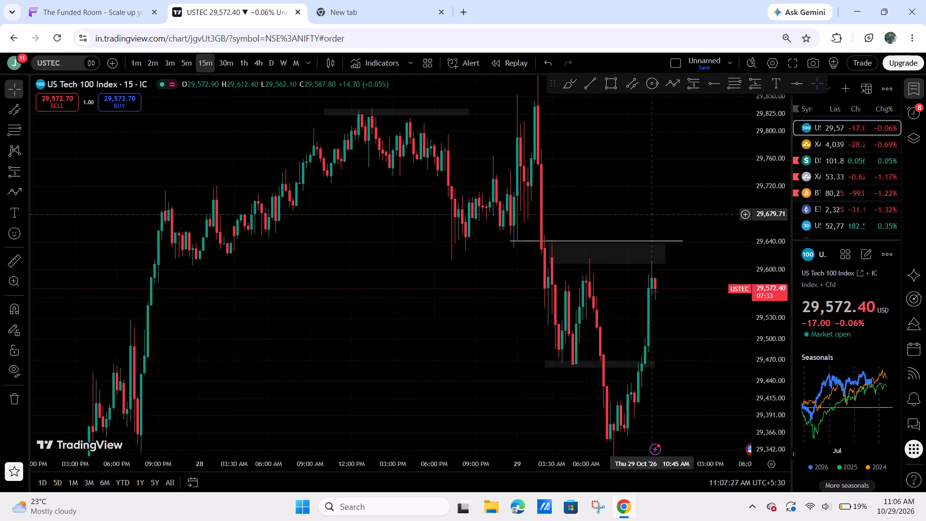
{"action": "scroll", "coordinate": [652, 215], "scroll_direction": "up", "scroll_amount": 2}
{"action": "left_click_drag", "start_coordinate": [531, 143], "coordinate": [428, 143]}
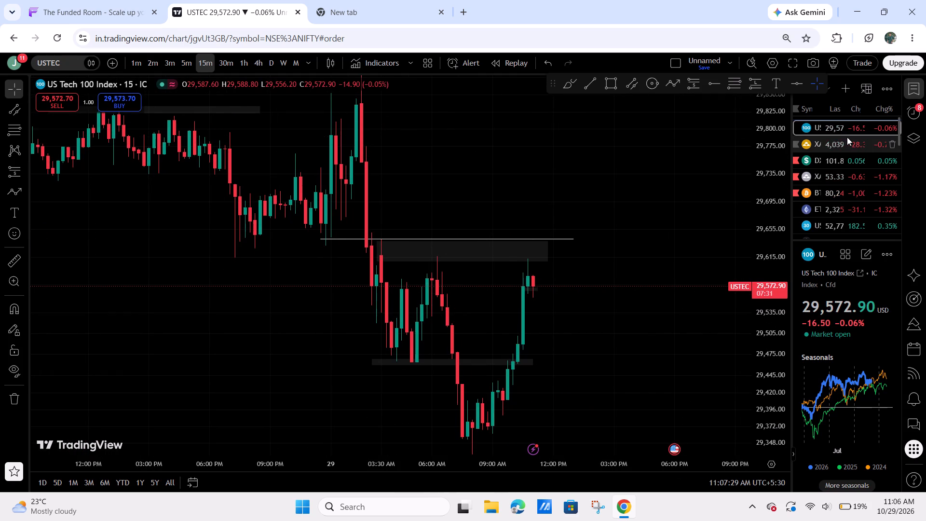
{"action": "left_click_drag", "start_coordinate": [570, 177], "coordinate": [494, 162]}
{"action": "left_click_drag", "start_coordinate": [489, 241], "coordinate": [512, 241]}
{"action": "left_click", "coordinate": [559, 241]}
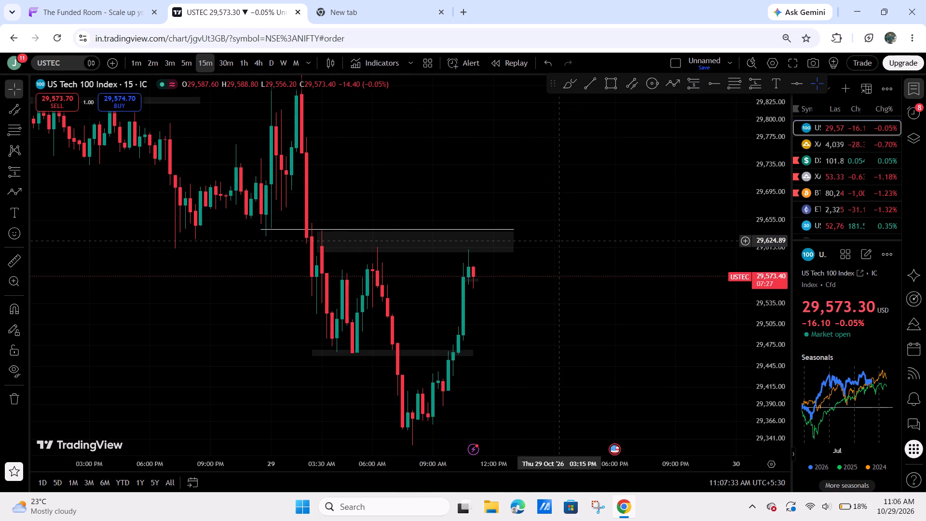
Shift the trend line so it starts about 01:15, and end it at the zone's right edge near 13:00.
{"action": "left_click_drag", "start_coordinate": [496, 229], "coordinate": [527, 229]}
{"action": "left_click", "coordinate": [529, 208]}
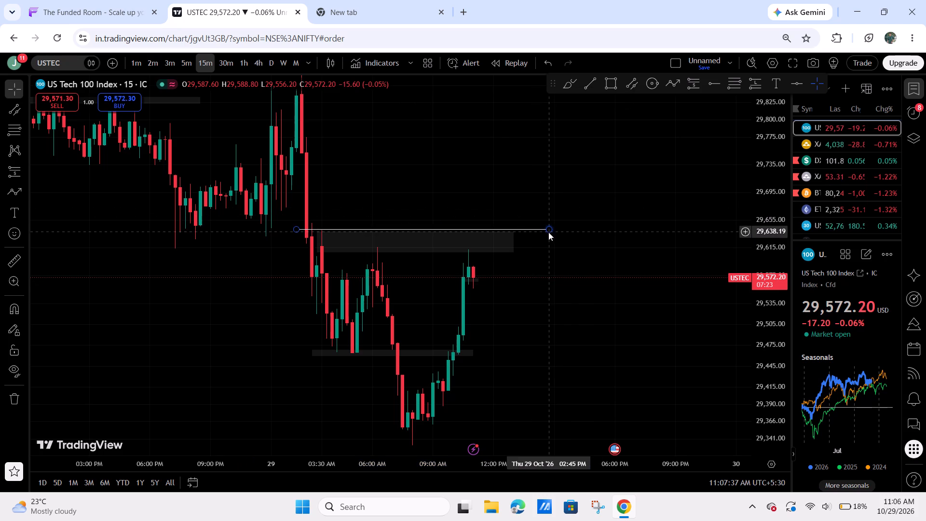
{"action": "left_click_drag", "start_coordinate": [548, 232], "coordinate": [513, 231]}
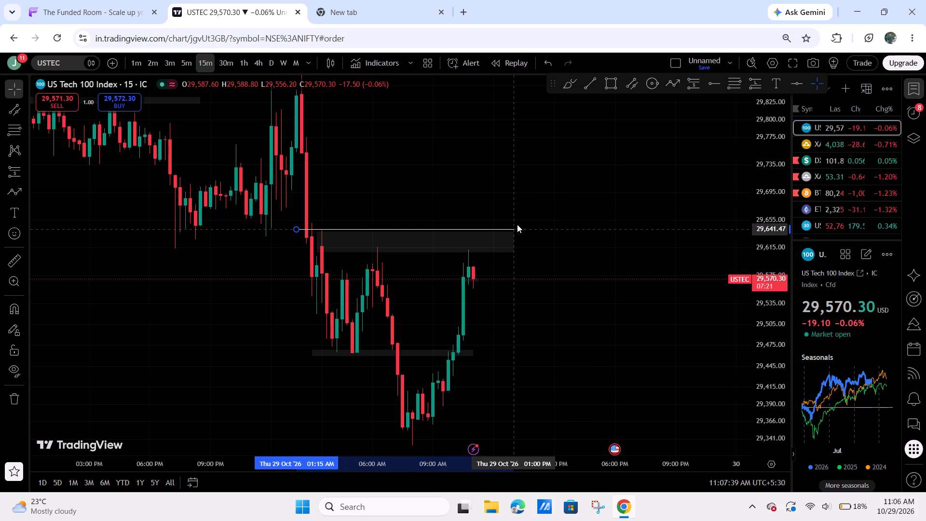
{"action": "left_click", "coordinate": [522, 230]}
{"action": "left_click", "coordinate": [516, 231]}
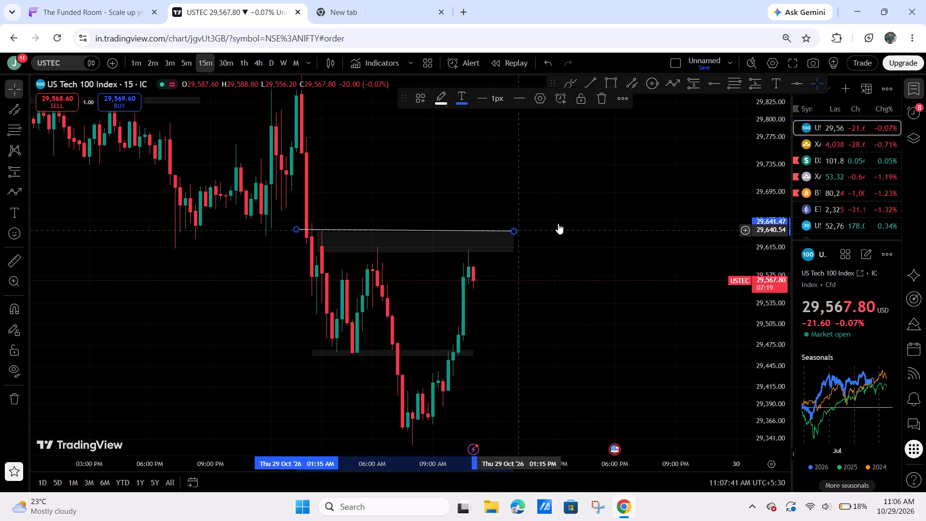
Compare the 15-minute US Tech 100 levels with the prepared short order on The Funded Room, and return to TradingView.
{"action": "left_click_drag", "start_coordinate": [569, 221], "coordinate": [667, 195]}
{"action": "left_click_drag", "start_coordinate": [752, 199], "coordinate": [748, 239]}
{"action": "left_click_drag", "start_coordinate": [710, 259], "coordinate": [581, 232]}
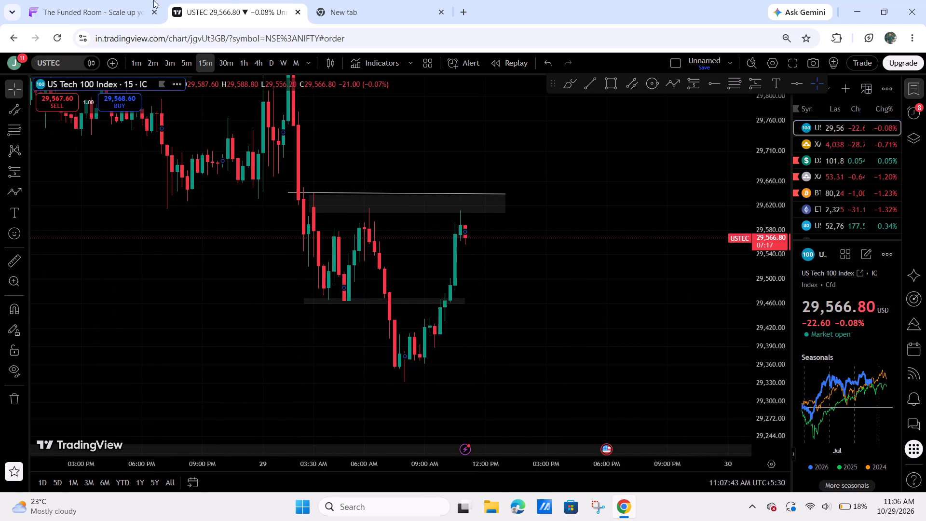
{"action": "left_click", "coordinate": [56, 0]}
{"action": "scroll", "coordinate": [492, 288], "scroll_direction": "down", "scroll_amount": 1}
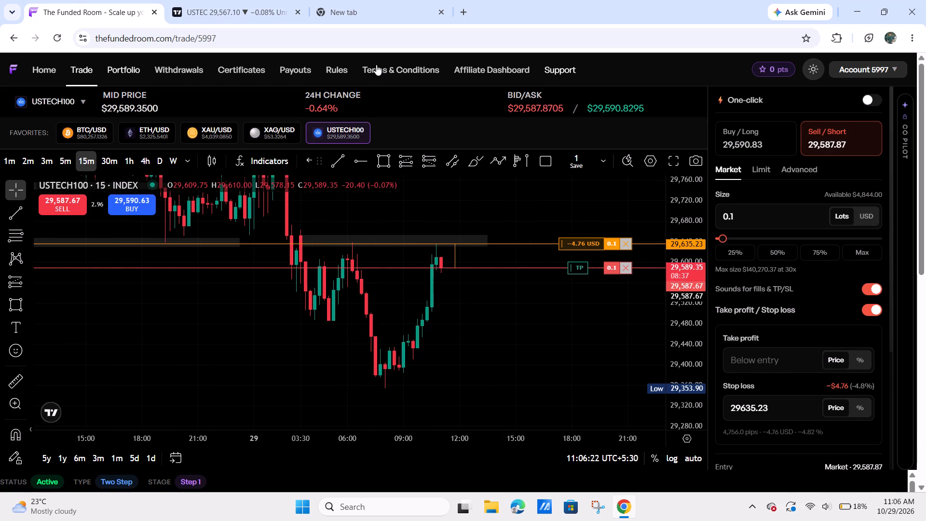
{"action": "left_click", "coordinate": [184, 8]}
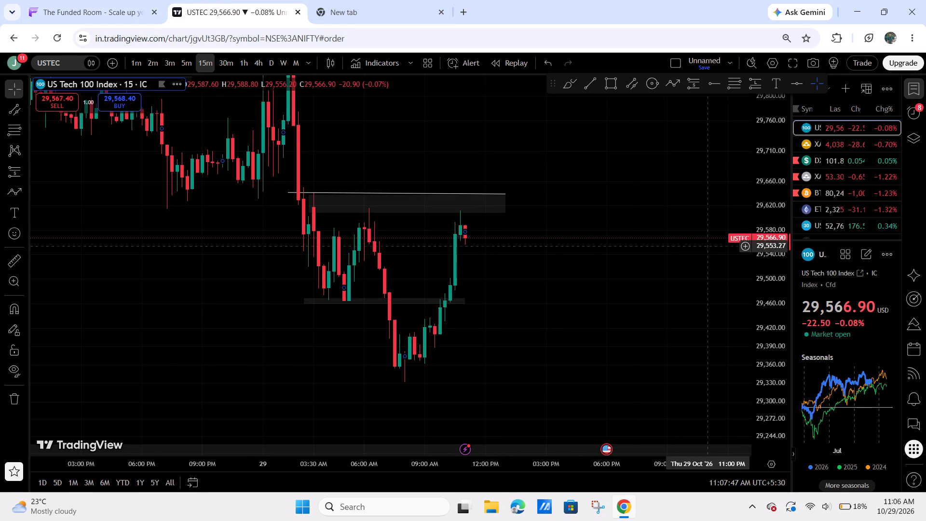
{"action": "left_click_drag", "start_coordinate": [719, 252], "coordinate": [767, 262]}
{"action": "left_click_drag", "start_coordinate": [772, 295], "coordinate": [718, 306]}
{"action": "left_click_drag", "start_coordinate": [638, 312], "coordinate": [701, 304]}
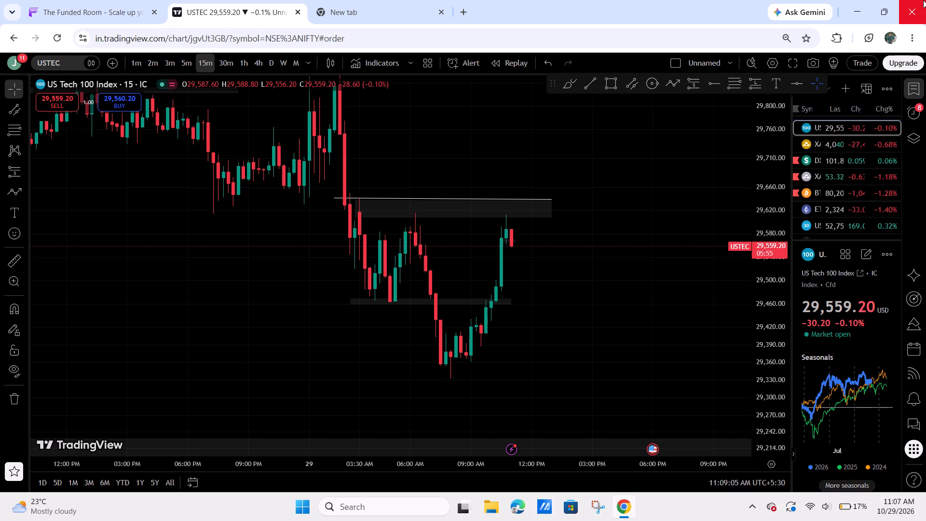
Examine US Tech 100 price action around the marked zones on the 1-hour, 15-minute and 5-minute timeframes.
{"action": "scroll", "coordinate": [579, 276], "scroll_direction": "up", "scroll_amount": 3}
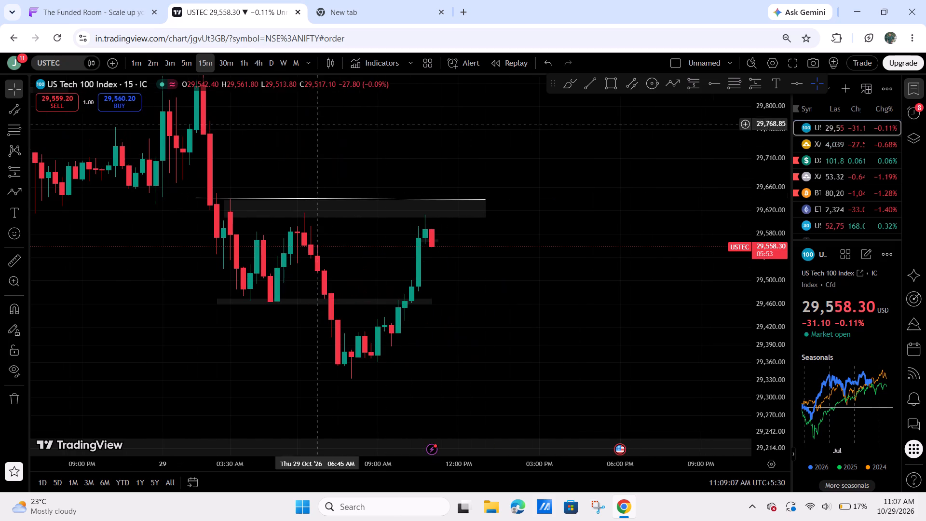
{"action": "left_click", "coordinate": [238, 61]}
{"action": "left_click_drag", "start_coordinate": [498, 287], "coordinate": [675, 273]}
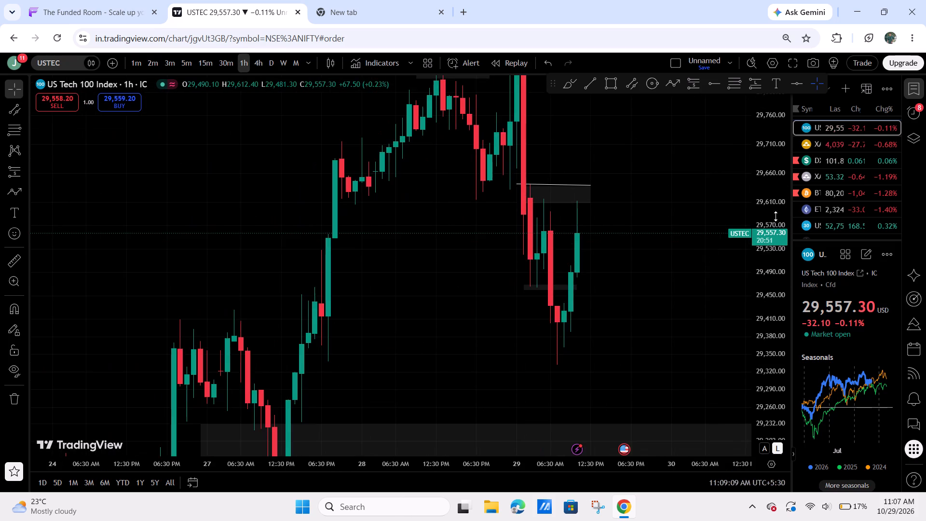
{"action": "left_click_drag", "start_coordinate": [776, 218], "coordinate": [755, 307]}
{"action": "left_click_drag", "start_coordinate": [725, 317], "coordinate": [650, 307]}
{"action": "left_click", "coordinate": [208, 57]}
{"action": "left_click", "coordinate": [193, 58]}
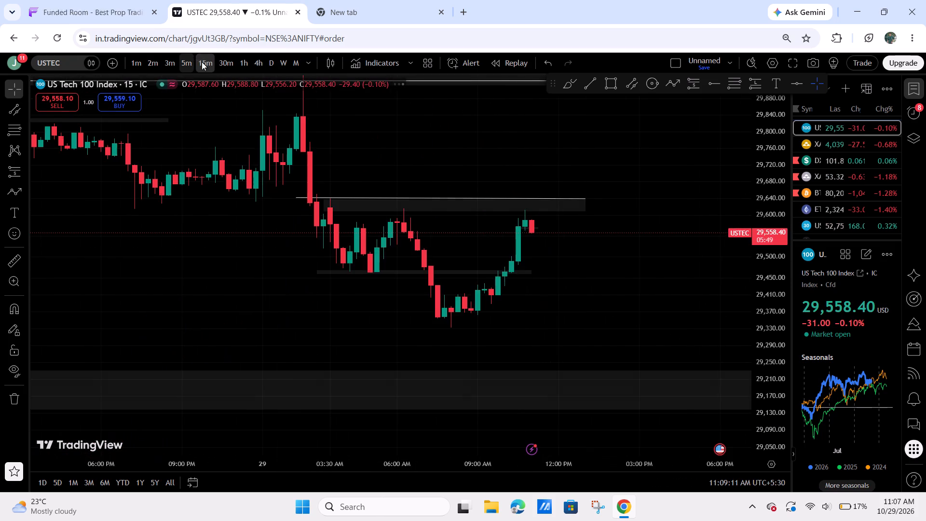
{"action": "left_click_drag", "start_coordinate": [607, 319], "coordinate": [707, 346]}
{"action": "left_click_drag", "start_coordinate": [776, 404], "coordinate": [722, 113]}
{"action": "left_click_drag", "start_coordinate": [762, 178], "coordinate": [758, 230]}
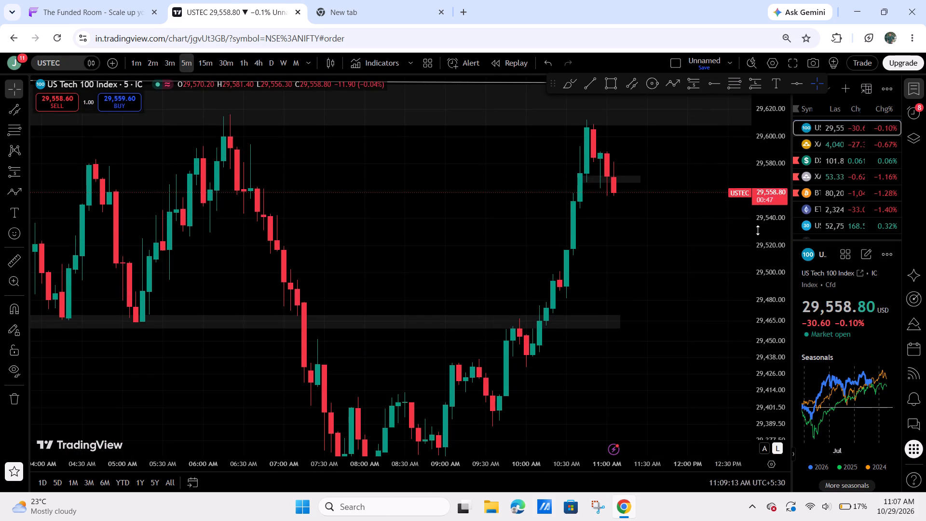
{"action": "left_click_drag", "start_coordinate": [758, 230], "coordinate": [737, 291]}
{"action": "left_click", "coordinate": [736, 291]}
{"action": "left_click_drag", "start_coordinate": [708, 284], "coordinate": [599, 288]}
{"action": "scroll", "coordinate": [620, 297], "scroll_direction": "down", "scroll_amount": 3}
{"action": "left_click_drag", "start_coordinate": [673, 296], "coordinate": [648, 300]}
{"action": "scroll", "coordinate": [653, 308], "scroll_direction": "down", "scroll_amount": 2}
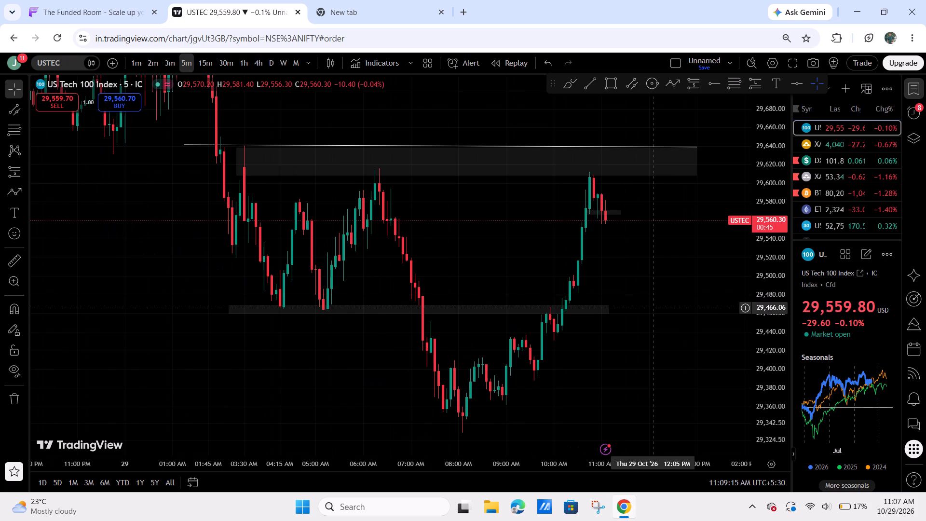
{"action": "left_click_drag", "start_coordinate": [666, 275], "coordinate": [667, 275]}
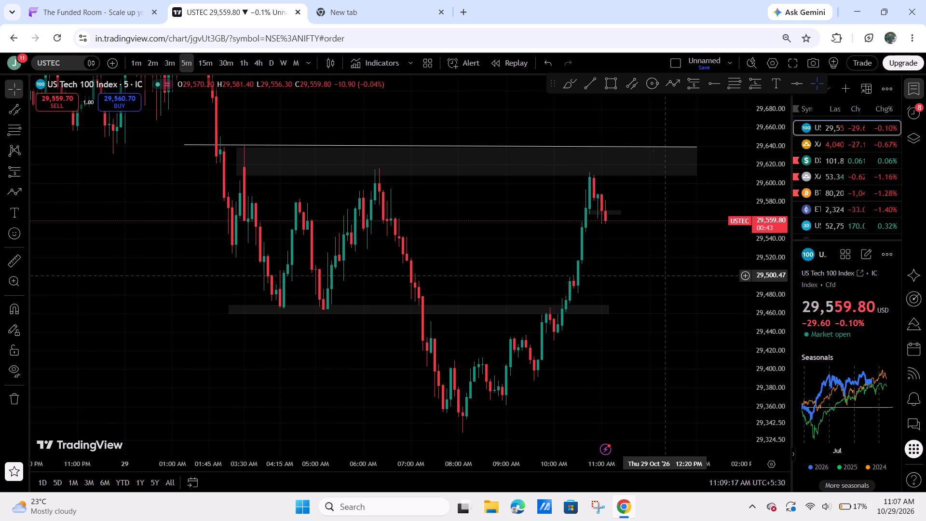
{"action": "left_click_drag", "start_coordinate": [667, 275], "coordinate": [651, 283]}
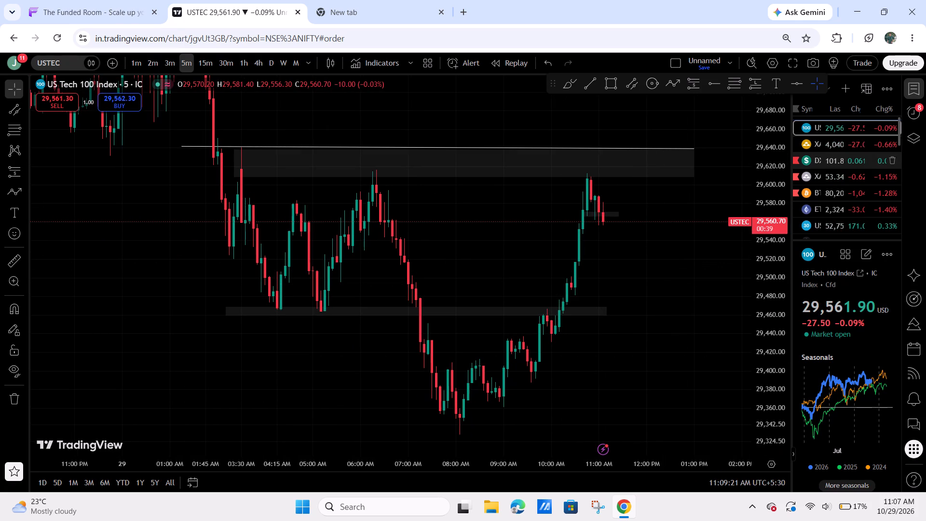
{"action": "left_click_drag", "start_coordinate": [671, 294], "coordinate": [614, 315]}
{"action": "left_click_drag", "start_coordinate": [647, 269], "coordinate": [607, 258]}
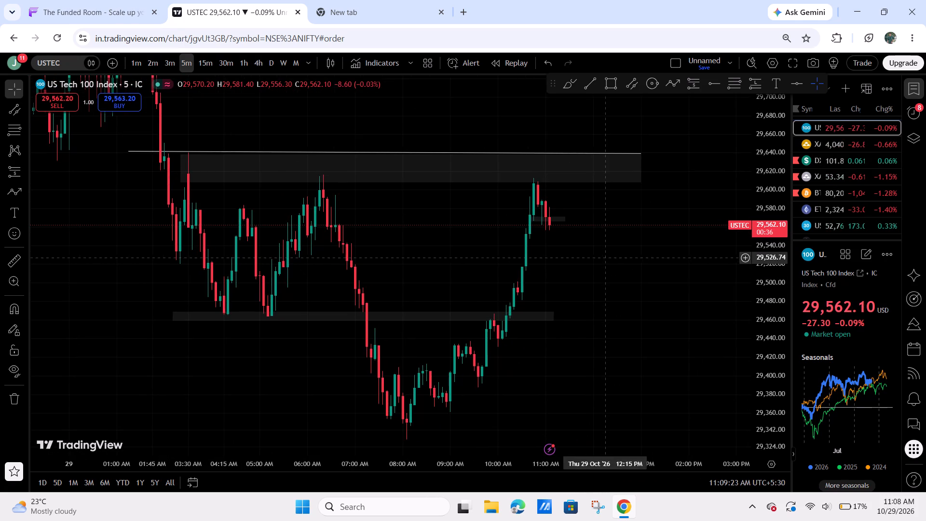
{"action": "left_click_drag", "start_coordinate": [604, 293], "coordinate": [602, 278]}
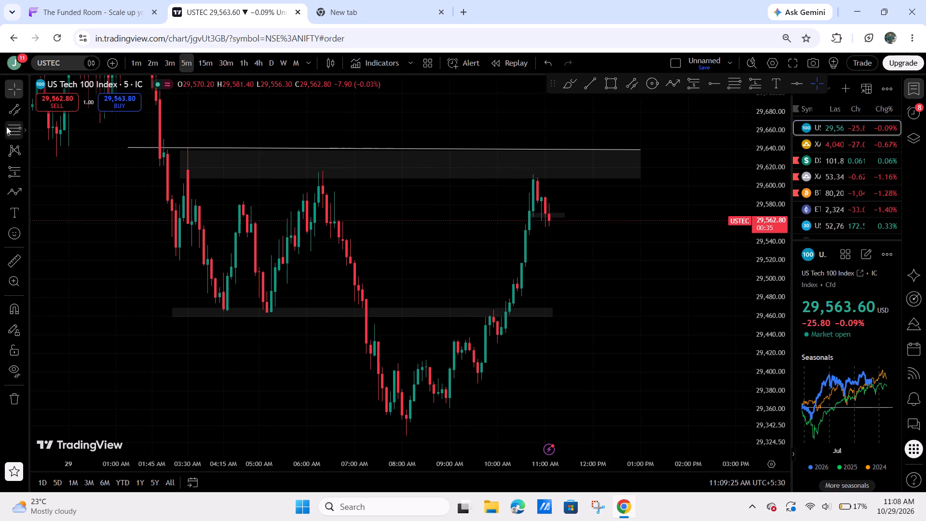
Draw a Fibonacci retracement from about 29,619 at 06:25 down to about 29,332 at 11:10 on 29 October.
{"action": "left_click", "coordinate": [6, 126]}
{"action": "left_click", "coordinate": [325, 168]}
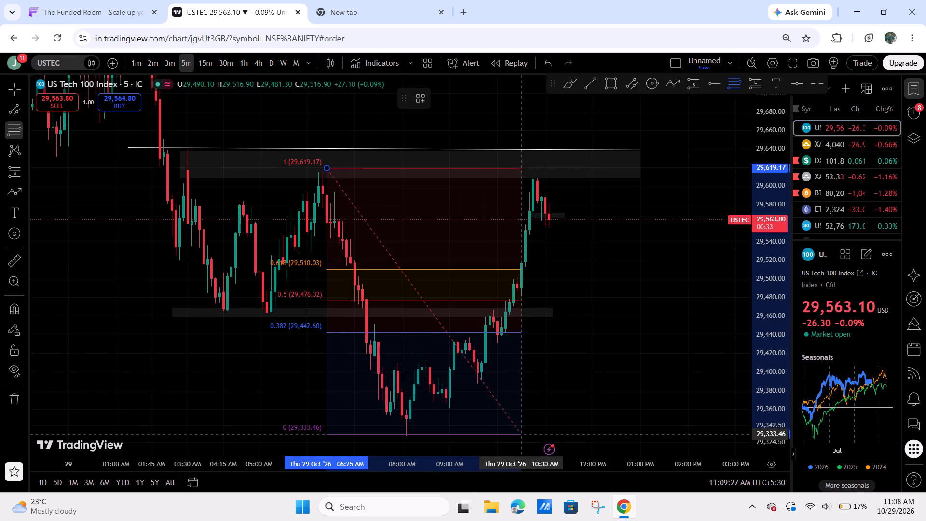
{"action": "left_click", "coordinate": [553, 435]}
Move the lower zone near 29,465 about 25 minutes later and 5 points higher, so it ends about 11:35.
{"action": "left_click_drag", "start_coordinate": [619, 387], "coordinate": [611, 334]}
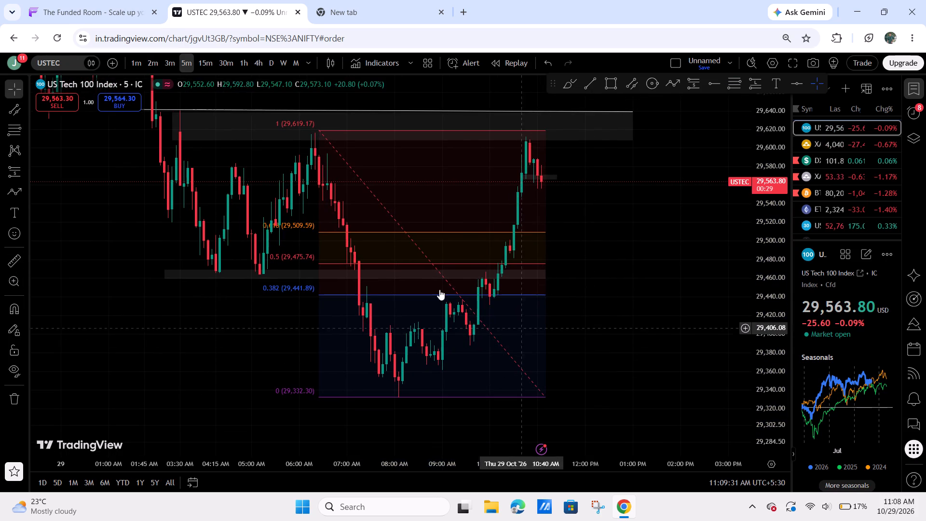
{"action": "left_click_drag", "start_coordinate": [467, 271], "coordinate": [484, 266]}
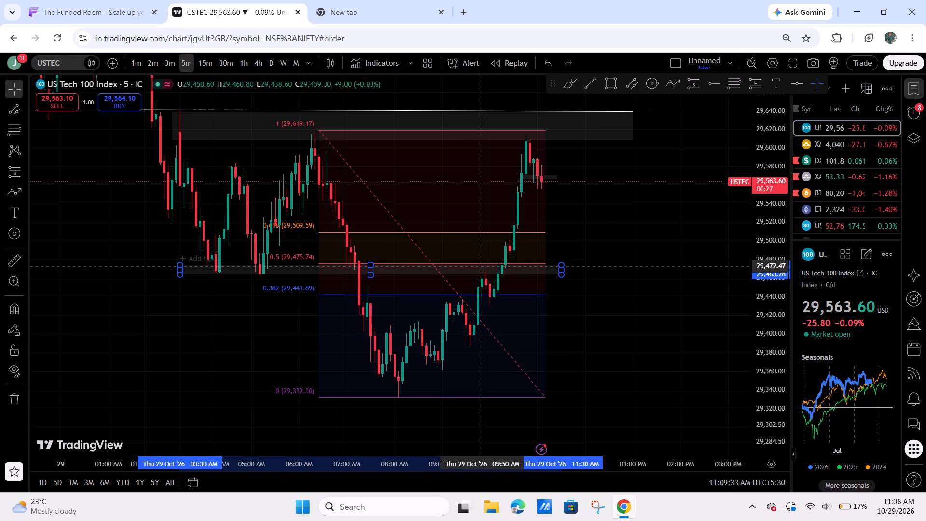
{"action": "left_click_drag", "start_coordinate": [484, 266], "coordinate": [484, 265]}
{"action": "left_click", "coordinate": [604, 296]}
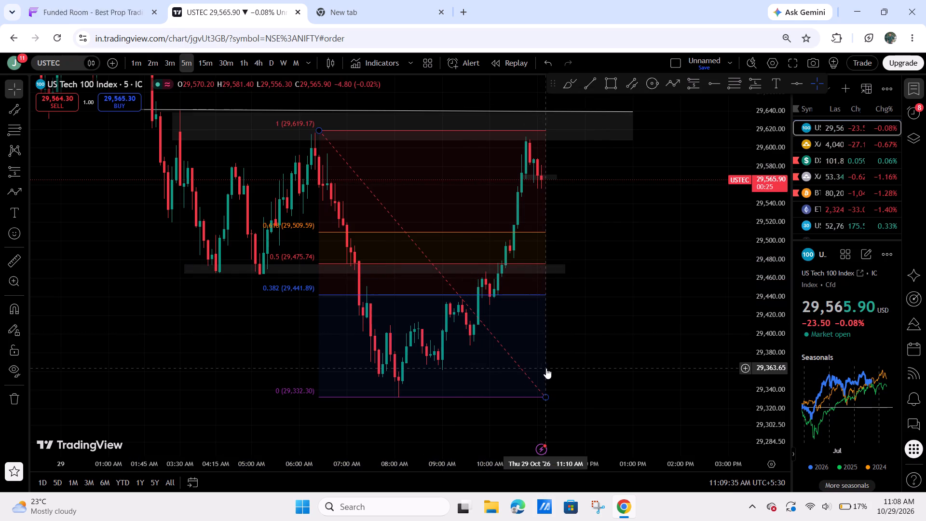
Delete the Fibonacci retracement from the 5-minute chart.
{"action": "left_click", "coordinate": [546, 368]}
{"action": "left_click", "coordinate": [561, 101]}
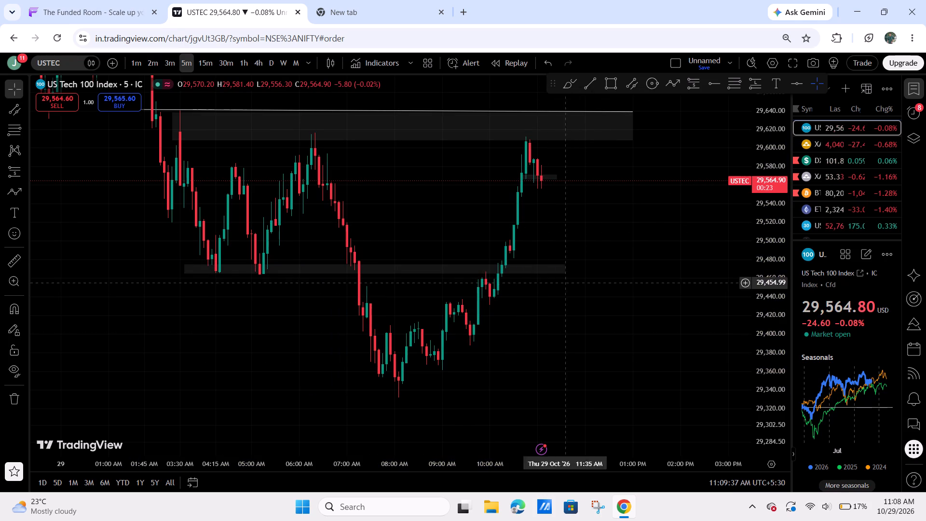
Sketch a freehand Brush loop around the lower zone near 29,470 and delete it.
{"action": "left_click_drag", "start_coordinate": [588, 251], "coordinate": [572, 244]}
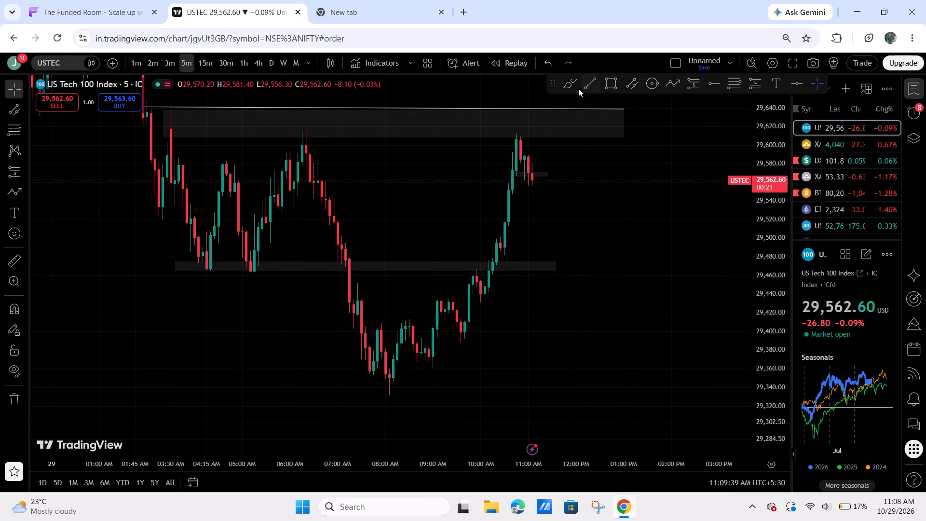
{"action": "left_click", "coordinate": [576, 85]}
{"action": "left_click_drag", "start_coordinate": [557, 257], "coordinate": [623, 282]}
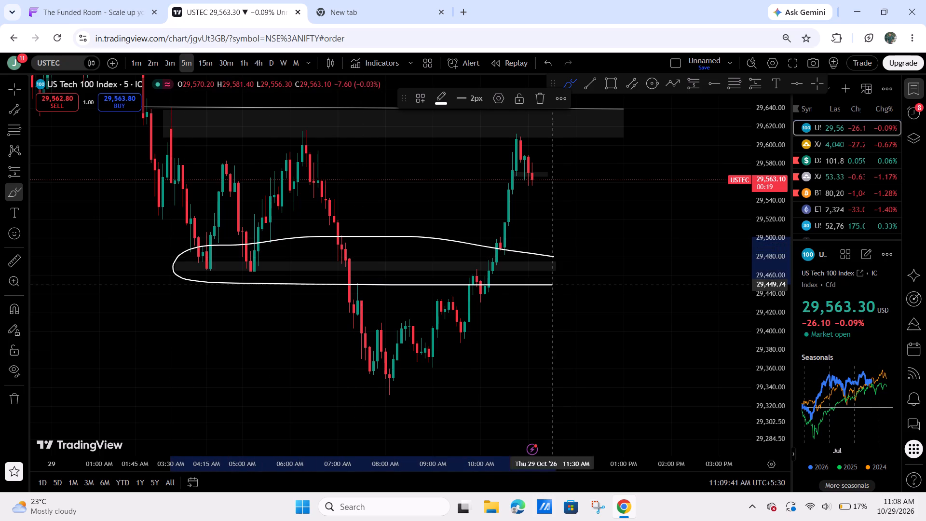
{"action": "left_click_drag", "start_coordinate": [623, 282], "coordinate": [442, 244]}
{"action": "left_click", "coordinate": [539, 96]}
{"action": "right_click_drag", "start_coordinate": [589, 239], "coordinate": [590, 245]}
Examine the wider US Tech 100 price action against the larger zones on the 5-minute and 1-hour timeframes.
{"action": "scroll", "coordinate": [542, 362], "scroll_direction": "up", "scroll_amount": 4}
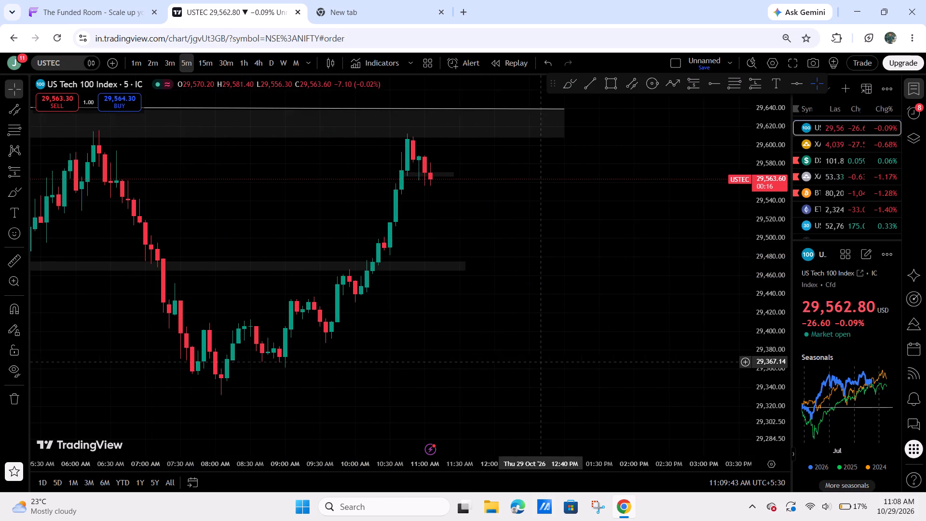
{"action": "left_click_drag", "start_coordinate": [483, 353], "coordinate": [580, 370]}
{"action": "scroll", "coordinate": [596, 367], "scroll_direction": "down", "scroll_amount": 5}
{"action": "left_click_drag", "start_coordinate": [764, 214], "coordinate": [745, 314]}
{"action": "left_click_drag", "start_coordinate": [739, 315], "coordinate": [687, 349]}
{"action": "scroll", "coordinate": [647, 348], "scroll_direction": "down", "scroll_amount": 2}
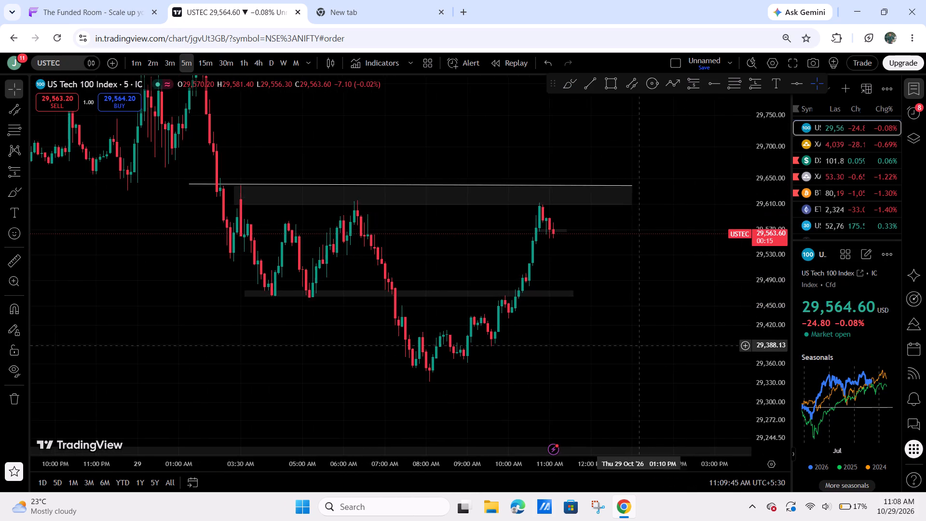
{"action": "scroll", "coordinate": [643, 346], "scroll_direction": "down", "scroll_amount": 1}
{"action": "left_click_drag", "start_coordinate": [685, 357], "coordinate": [626, 364]}
{"action": "left_click_drag", "start_coordinate": [509, 139], "coordinate": [622, 227]}
{"action": "scroll", "coordinate": [619, 228], "scroll_direction": "down", "scroll_amount": 8}
{"action": "left_click_drag", "start_coordinate": [768, 178], "coordinate": [757, 392]}
{"action": "scroll", "coordinate": [533, 327], "scroll_direction": "down", "scroll_amount": 7}
{"action": "left_click_drag", "start_coordinate": [562, 308], "coordinate": [388, 265]}
{"action": "left_click", "coordinate": [250, 71]}
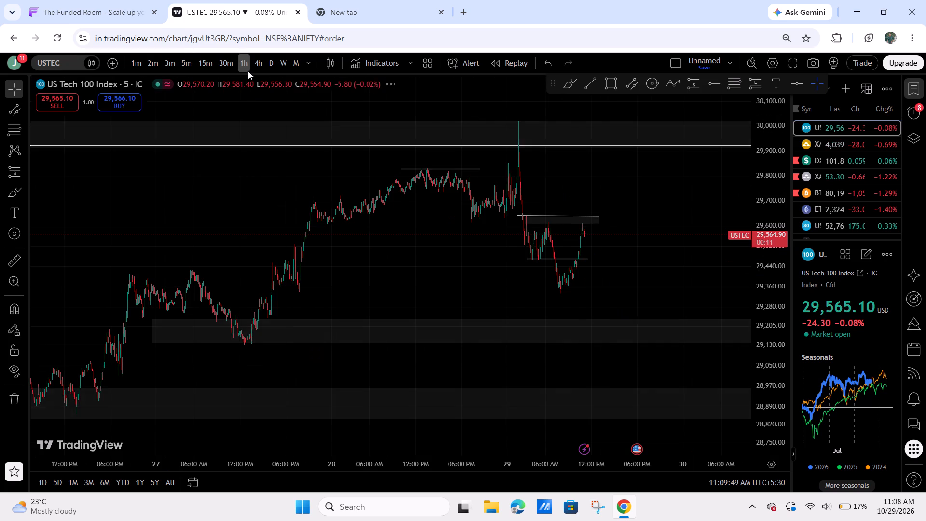
{"action": "scroll", "coordinate": [592, 322], "scroll_direction": "up", "scroll_amount": 8}
{"action": "left_click_drag", "start_coordinate": [495, 278], "coordinate": [745, 258]}
{"action": "left_click_drag", "start_coordinate": [770, 189], "coordinate": [764, 283]}
{"action": "left_click_drag", "start_coordinate": [665, 251], "coordinate": [770, 258]}
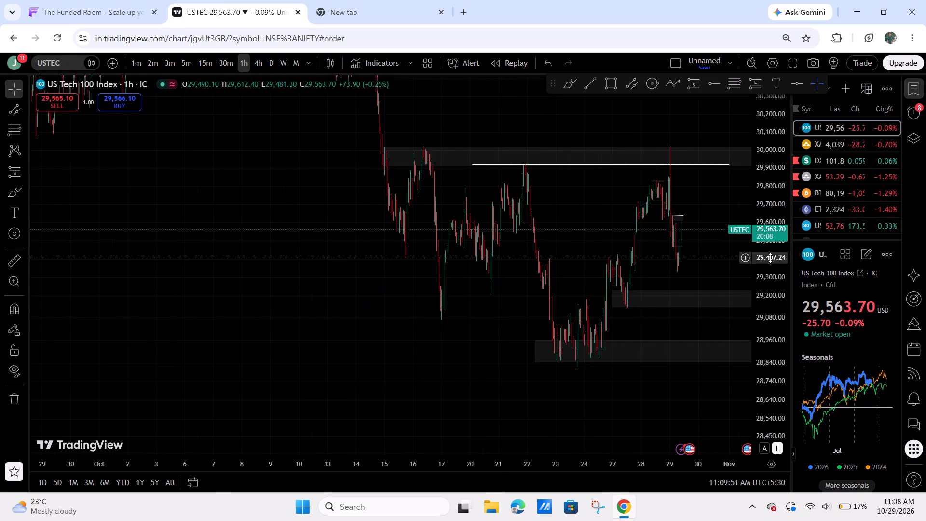
Examine the US Tech 100 1-hour candles against the upper and lower zones, closing in on the latest price action near 29,600.
{"action": "left_click_drag", "start_coordinate": [770, 258], "coordinate": [770, 260]}
{"action": "scroll", "coordinate": [661, 339], "scroll_direction": "up", "scroll_amount": 5}
{"action": "left_click_drag", "start_coordinate": [593, 278], "coordinate": [543, 302]}
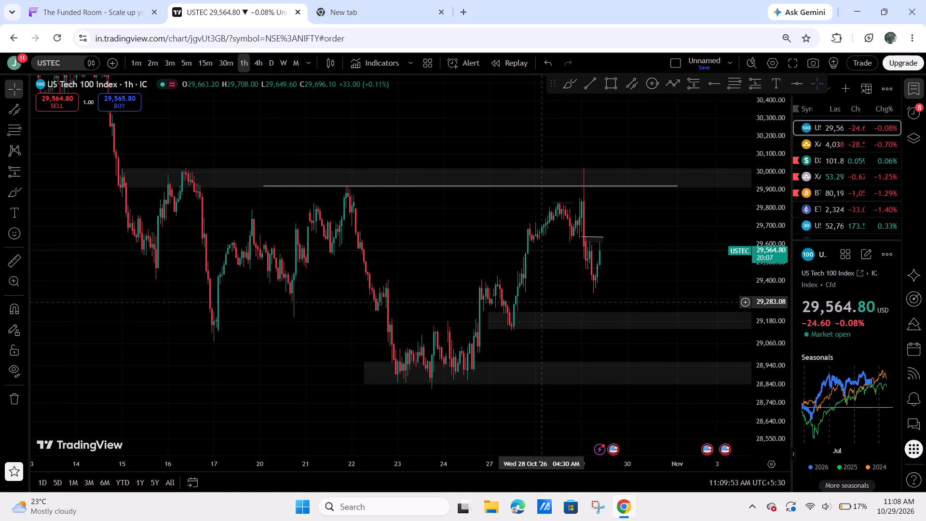
{"action": "scroll", "coordinate": [617, 303], "scroll_direction": "up", "scroll_amount": 3}
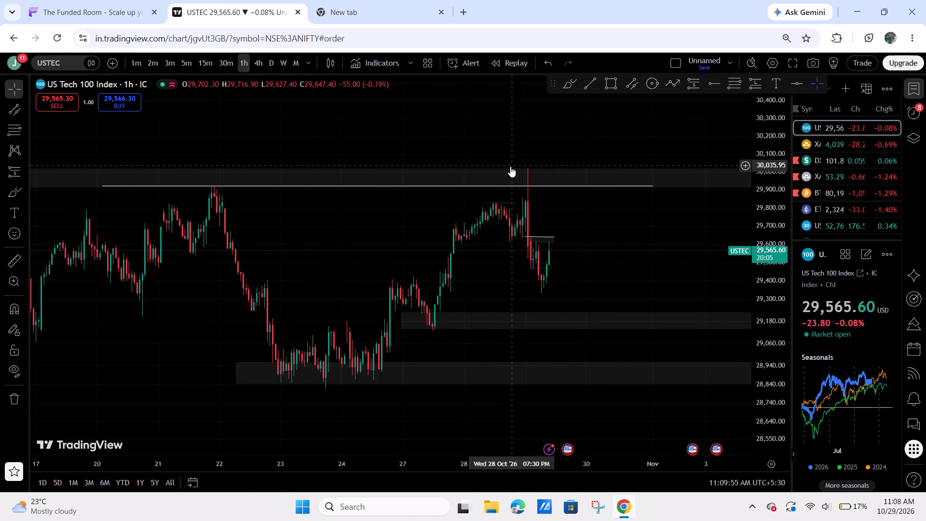
{"action": "left_click_drag", "start_coordinate": [652, 261], "coordinate": [764, 260]}
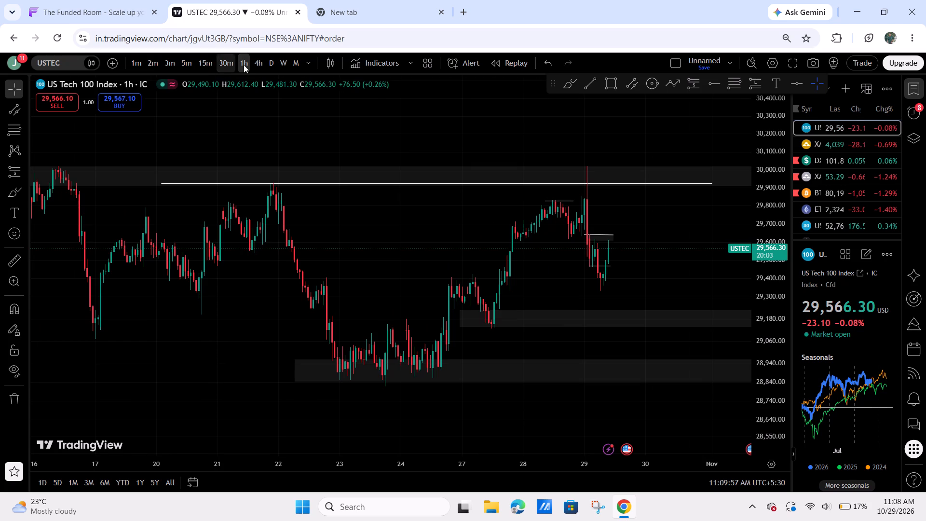
{"action": "left_click", "coordinate": [245, 65]}
{"action": "scroll", "coordinate": [572, 298], "scroll_direction": "up", "scroll_amount": 10}
{"action": "left_click_drag", "start_coordinate": [578, 280], "coordinate": [705, 289]}
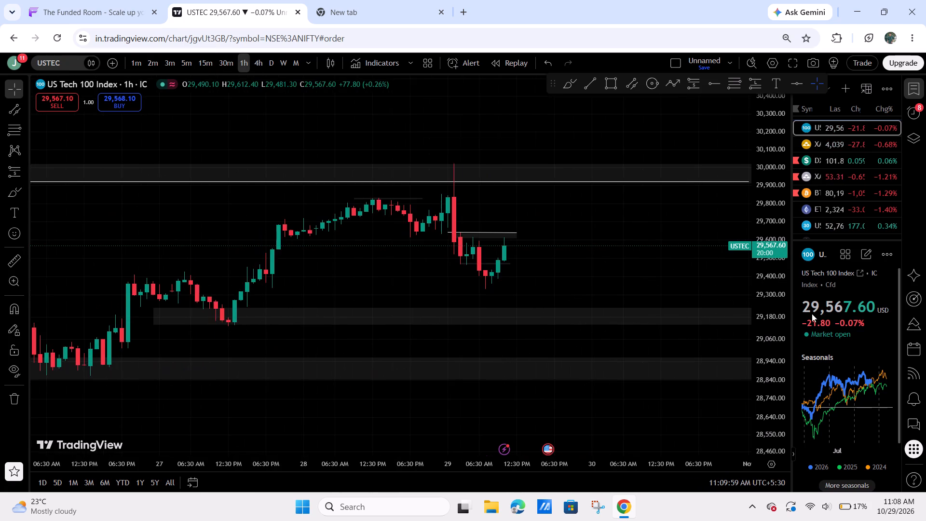
{"action": "left_click_drag", "start_coordinate": [774, 345], "coordinate": [701, 98]}
{"action": "left_click_drag", "start_coordinate": [608, 204], "coordinate": [696, 218]}
{"action": "scroll", "coordinate": [724, 250], "scroll_direction": "up", "scroll_amount": 4}
{"action": "left_click_drag", "start_coordinate": [626, 270], "coordinate": [673, 285]}
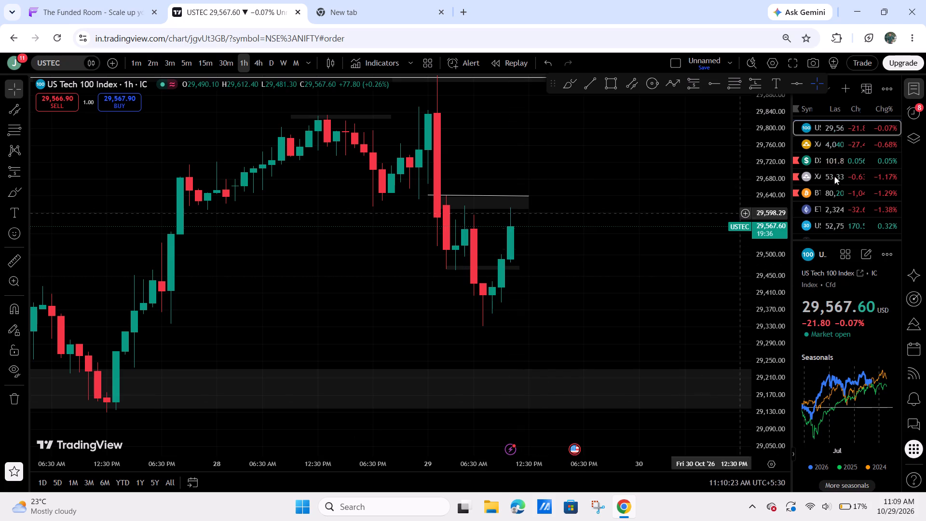
Switch the chart to Gold Spot / U.S. Dollar and examine its 1-hour price action around the rising blue trendlines.
{"action": "left_click", "coordinate": [833, 151]}
{"action": "scroll", "coordinate": [598, 307], "scroll_direction": "down", "scroll_amount": 6}
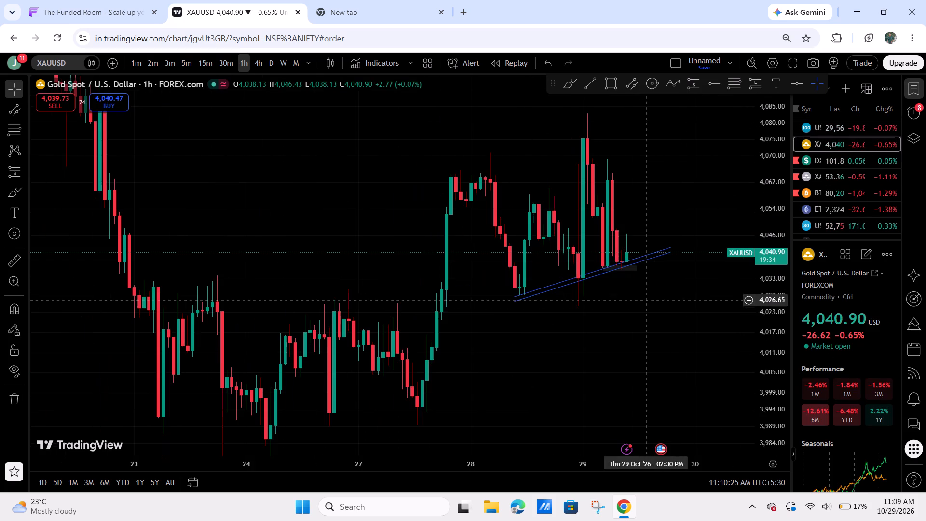
{"action": "left_click_drag", "start_coordinate": [661, 333], "coordinate": [618, 329]}
Launch the WhatsApp desktop app.
{"action": "left_click", "coordinate": [303, 510]}
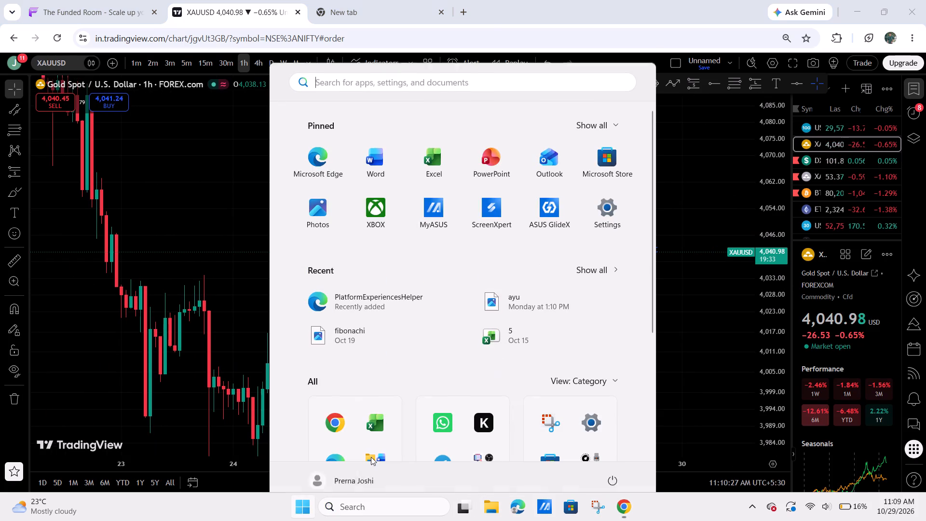
{"action": "left_click", "coordinate": [432, 405]}
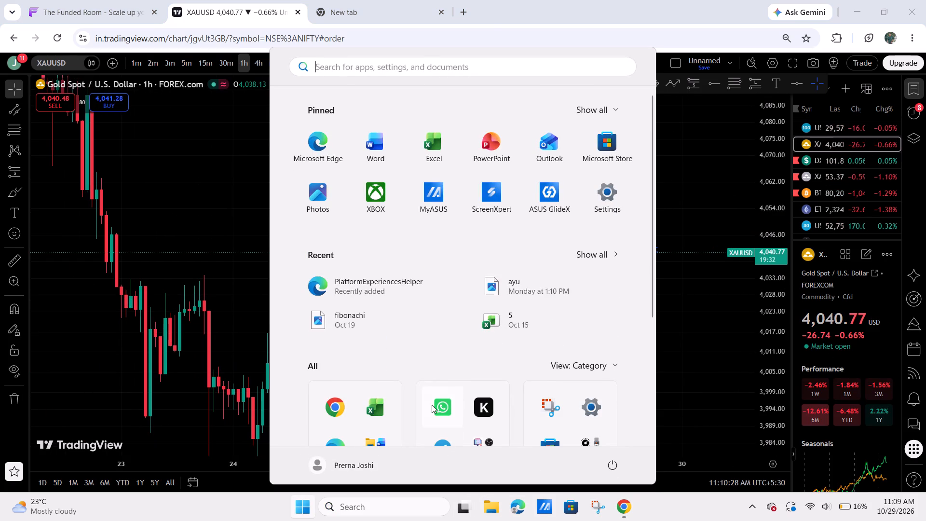
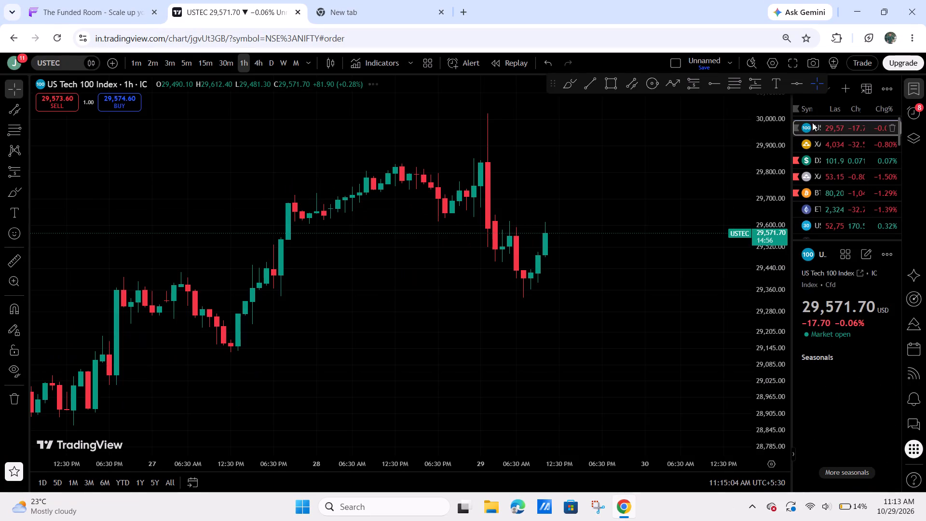
Examine the US Tech 100's latest candles against the nearby upper and lower zones on the 1-hour and 15-minute timeframes.
{"action": "scroll", "coordinate": [668, 270], "scroll_direction": "up", "scroll_amount": 5}
{"action": "left_click", "coordinate": [657, 273]}
{"action": "left_click_drag", "start_coordinate": [780, 311], "coordinate": [722, 96]}
{"action": "left_click_drag", "start_coordinate": [629, 170], "coordinate": [679, 186]}
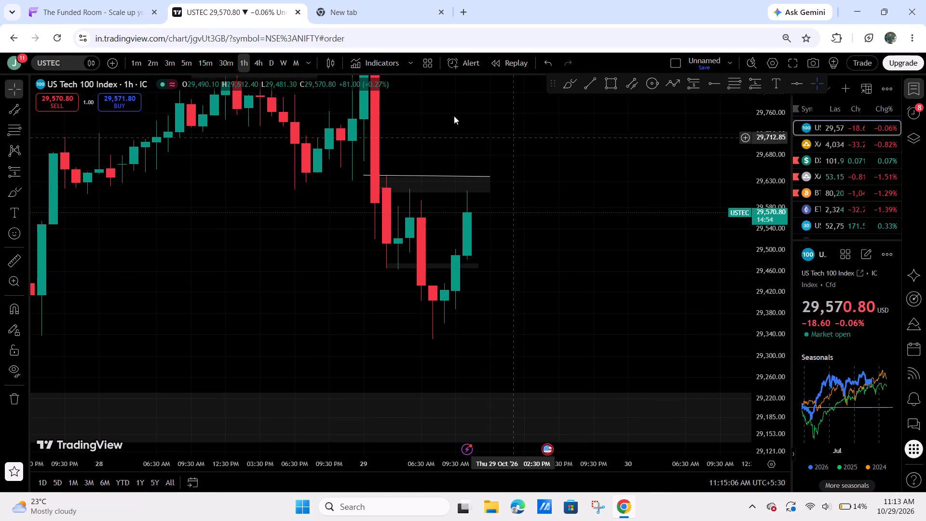
{"action": "left_click", "coordinate": [206, 60]}
{"action": "left_click_drag", "start_coordinate": [594, 255], "coordinate": [696, 311]}
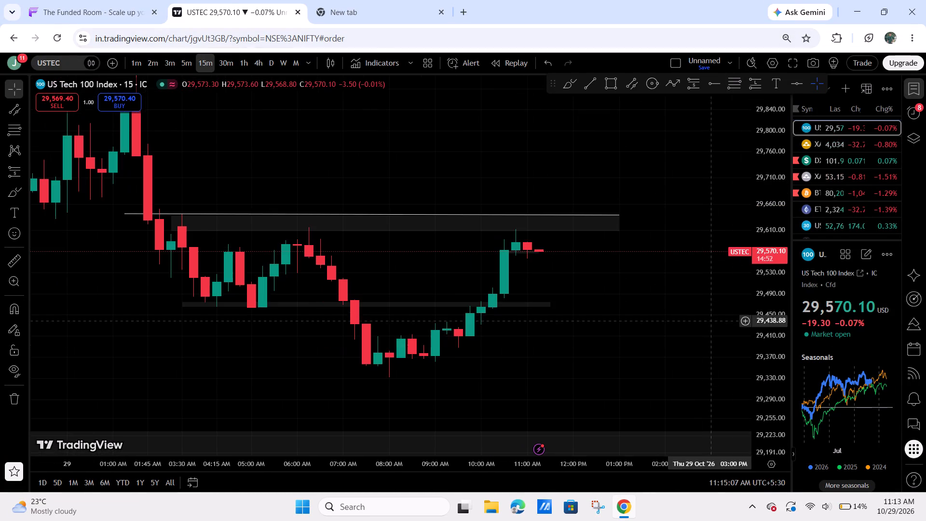
{"action": "left_click_drag", "start_coordinate": [756, 380], "coordinate": [719, 37]}
{"action": "left_click_drag", "start_coordinate": [689, 218], "coordinate": [683, 253]}
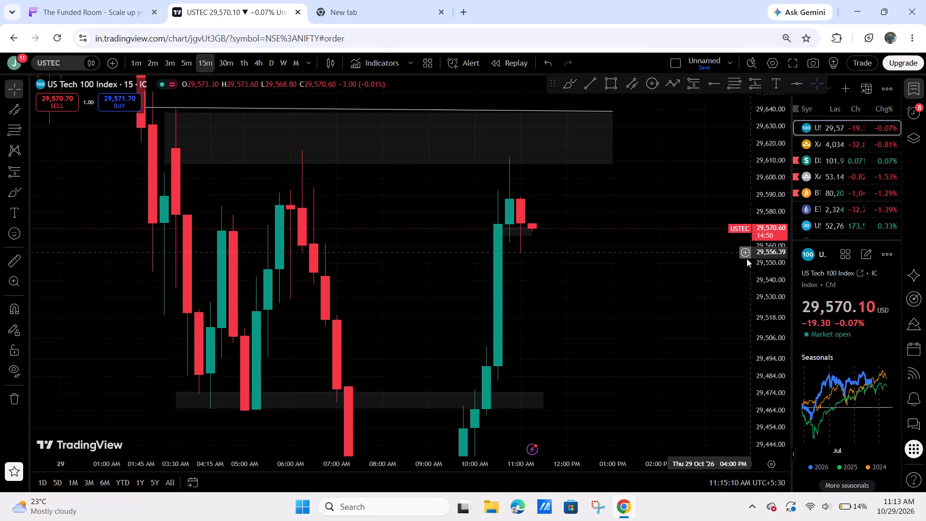
{"action": "left_click_drag", "start_coordinate": [768, 298], "coordinate": [694, 324]}
{"action": "scroll", "coordinate": [668, 319], "scroll_direction": "down", "scroll_amount": 3}
{"action": "left_click_drag", "start_coordinate": [755, 212], "coordinate": [750, 311]}
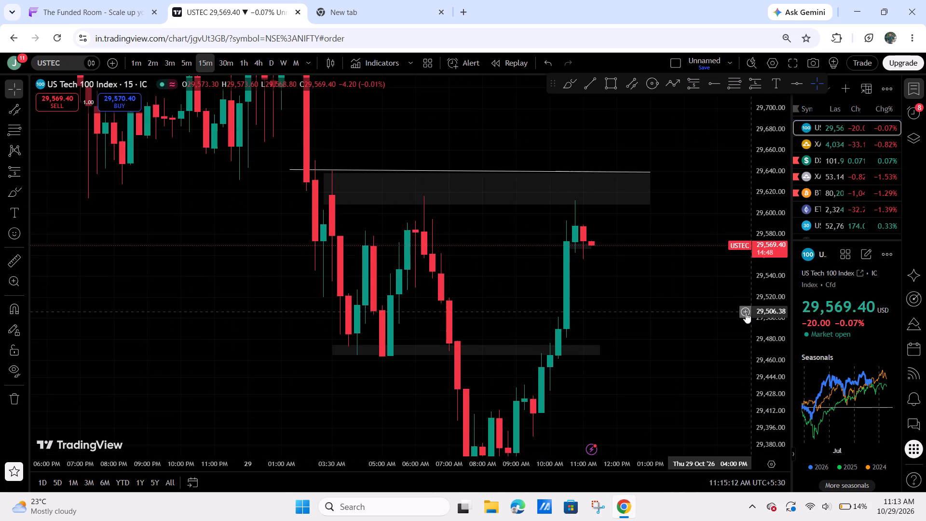
{"action": "left_click_drag", "start_coordinate": [734, 315], "coordinate": [679, 315]}
Return the US Tech 100 chart to 1-hour and examine the wider price action down to the large lower zone.
{"action": "left_click", "coordinate": [238, 63]}
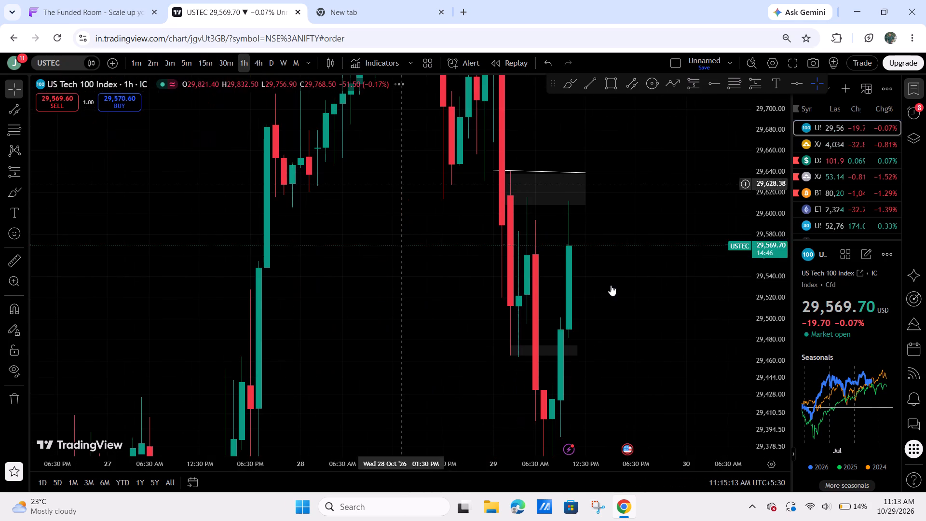
{"action": "left_click_drag", "start_coordinate": [673, 298], "coordinate": [711, 279]}
{"action": "left_click_drag", "start_coordinate": [738, 226], "coordinate": [747, 303]}
{"action": "left_click", "coordinate": [747, 310]}
{"action": "left_click_drag", "start_coordinate": [761, 262], "coordinate": [757, 338]}
{"action": "left_click_drag", "start_coordinate": [733, 318], "coordinate": [685, 298]}
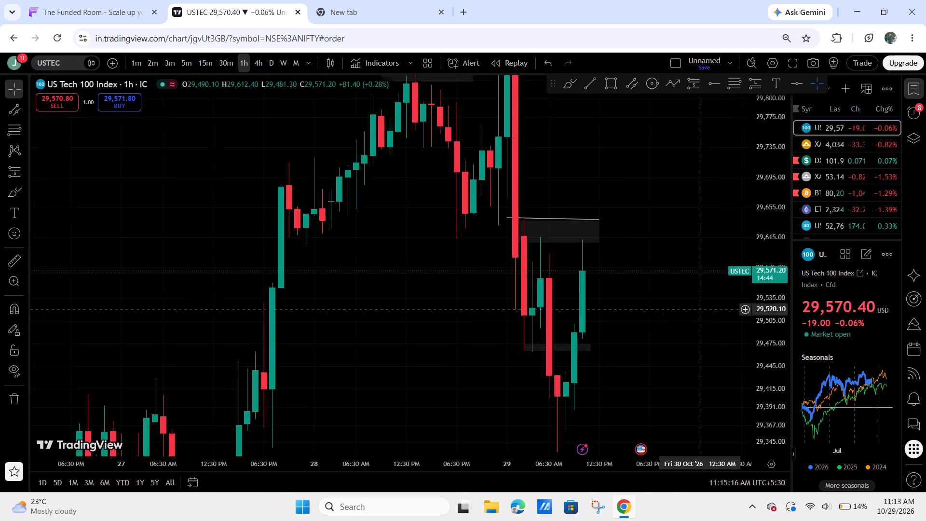
{"action": "left_click_drag", "start_coordinate": [685, 298], "coordinate": [667, 278]}
{"action": "left_click_drag", "start_coordinate": [764, 207], "coordinate": [706, 362]}
{"action": "scroll", "coordinate": [664, 349], "scroll_direction": "down", "scroll_amount": 7}
{"action": "left_click_drag", "start_coordinate": [695, 352], "coordinate": [649, 355]}
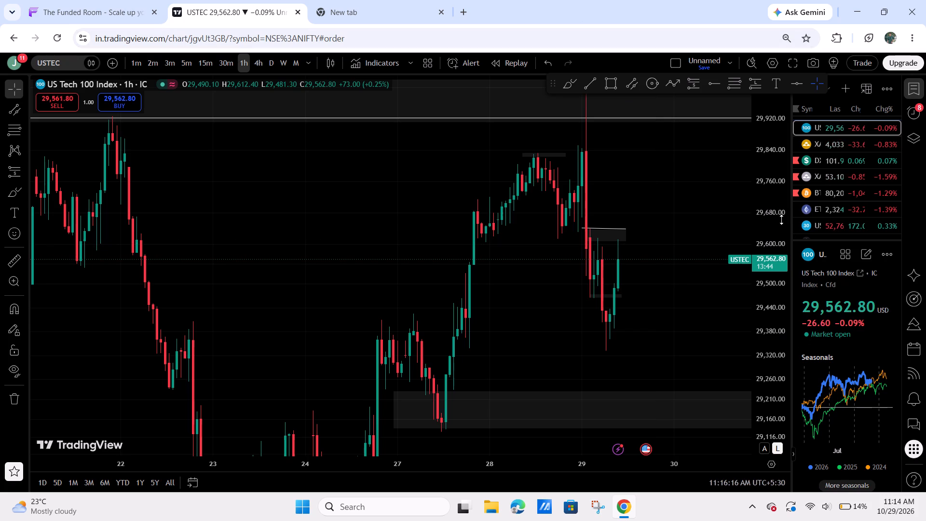
Switch to Gold Spot / U.S. Dollar and examine price around the rising blue trendlines on the 1-hour and 15-minute timeframes.
{"action": "left_click", "coordinate": [834, 146]}
{"action": "scroll", "coordinate": [656, 353], "scroll_direction": "up", "scroll_amount": 2}
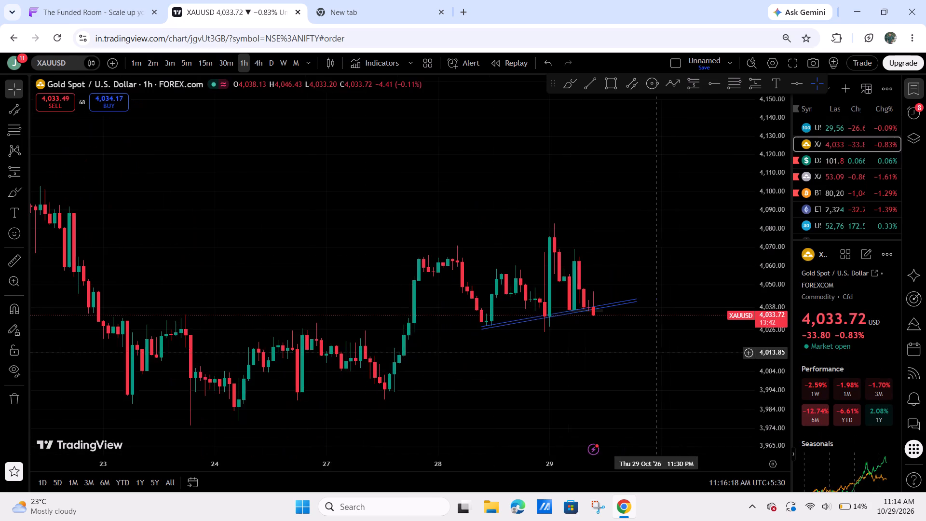
{"action": "left_click_drag", "start_coordinate": [689, 343], "coordinate": [736, 316]}
{"action": "left_click_drag", "start_coordinate": [757, 382], "coordinate": [730, 192]}
{"action": "left_click_drag", "start_coordinate": [683, 211], "coordinate": [632, 149]}
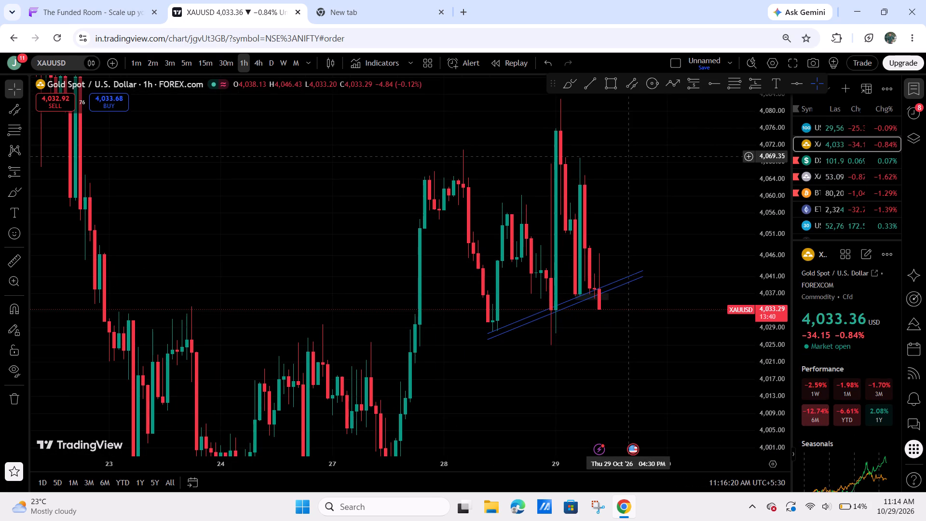
{"action": "left_click_drag", "start_coordinate": [626, 345], "coordinate": [600, 345]}
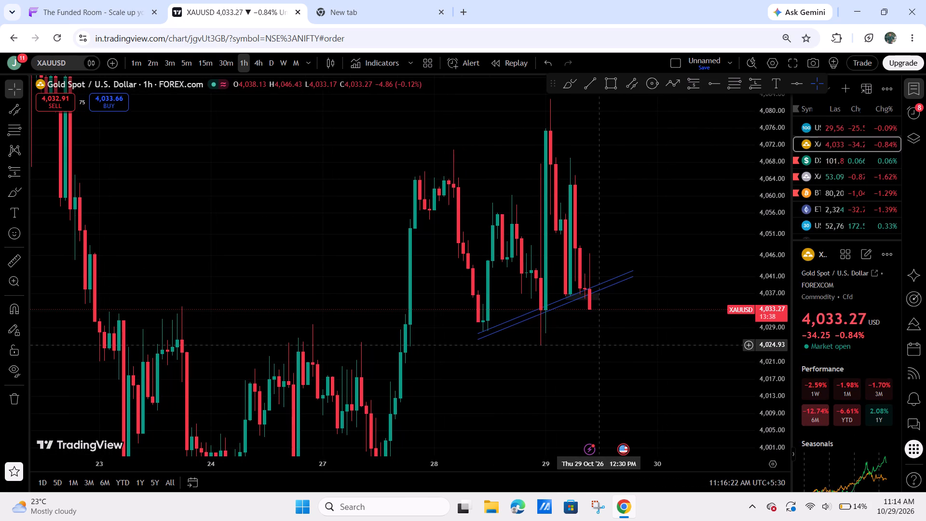
{"action": "left_click", "coordinate": [206, 60]}
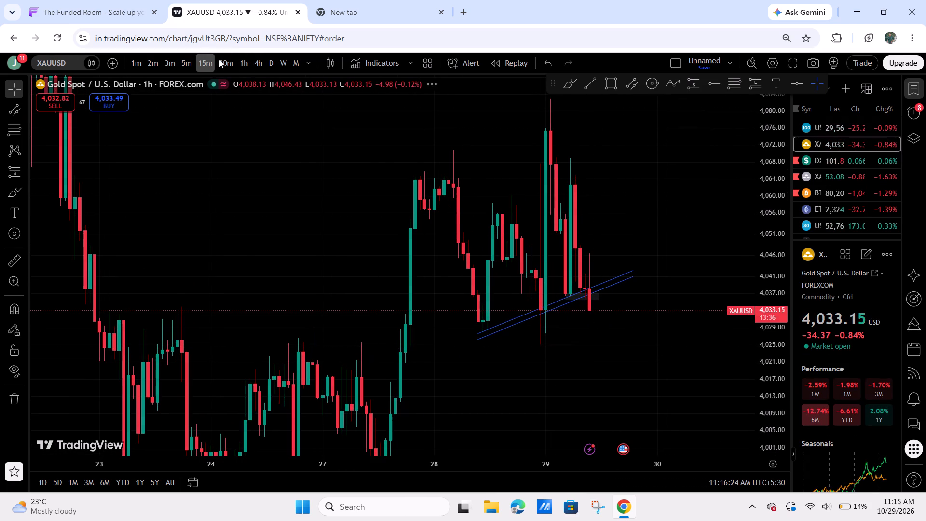
{"action": "scroll", "coordinate": [575, 340], "scroll_direction": "down", "scroll_amount": 1}
{"action": "left_click_drag", "start_coordinate": [618, 356], "coordinate": [575, 341]}
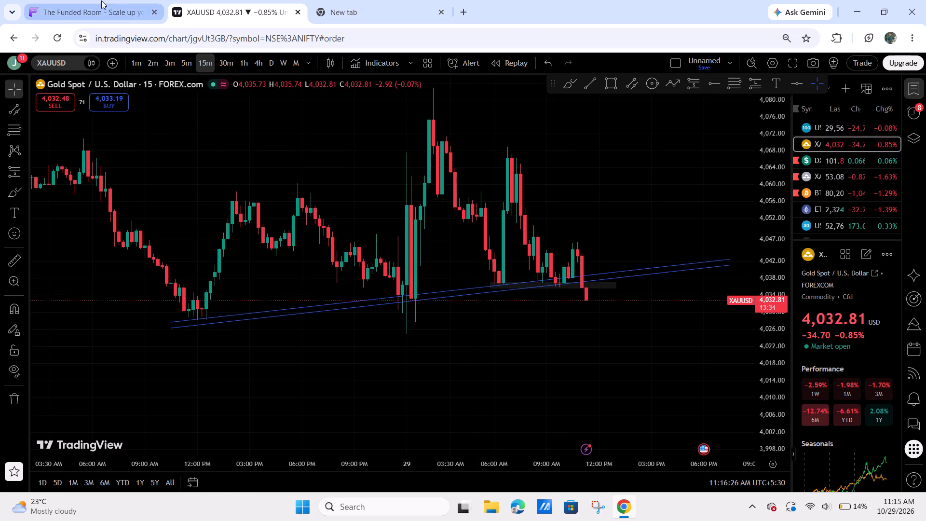
Switch to The Funded Room, load XAG/USD and examine its wider 15-minute price action around the recent lows.
{"action": "left_click", "coordinate": [101, 0]}
{"action": "left_click", "coordinate": [273, 124]}
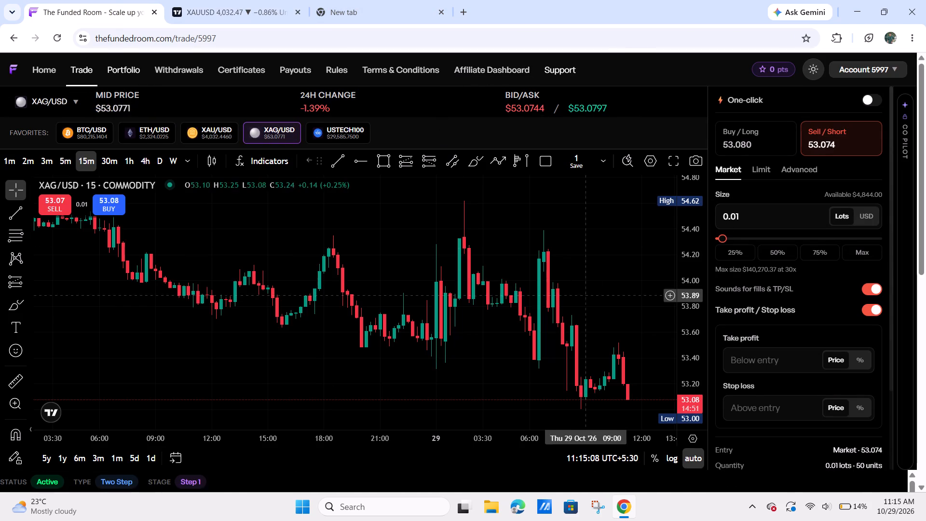
{"action": "left_click_drag", "start_coordinate": [613, 310], "coordinate": [592, 233]}
{"action": "left_click_drag", "start_coordinate": [690, 264], "coordinate": [667, 329]}
{"action": "left_click_drag", "start_coordinate": [633, 319], "coordinate": [514, 213]}
{"action": "scroll", "coordinate": [513, 214], "scroll_direction": "down", "scroll_amount": 6}
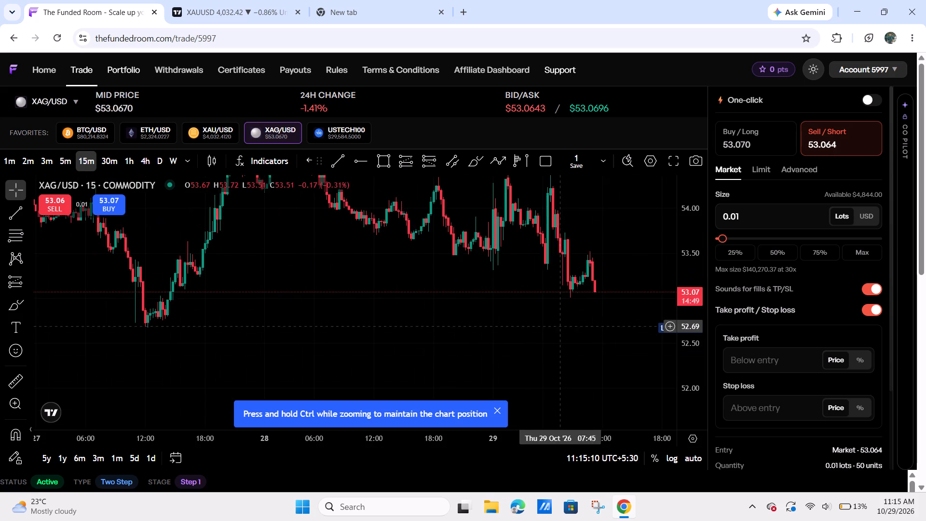
{"action": "left_click_drag", "start_coordinate": [574, 358], "coordinate": [548, 362]}
{"action": "scroll", "coordinate": [548, 362], "scroll_direction": "down", "scroll_amount": 6}
{"action": "left_click_drag", "start_coordinate": [574, 337], "coordinate": [534, 352]}
{"action": "left_click_drag", "start_coordinate": [516, 343], "coordinate": [440, 355]}
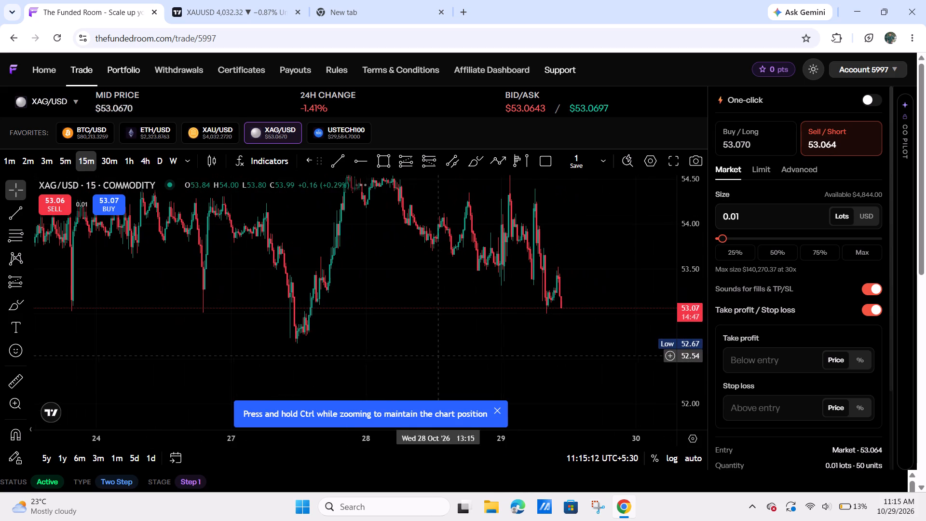
Measure two potential downward price moves on the XAG/USD 15-minute chart, beginning at about 53.15 and 53.22.
{"action": "left_click", "coordinate": [15, 385]}
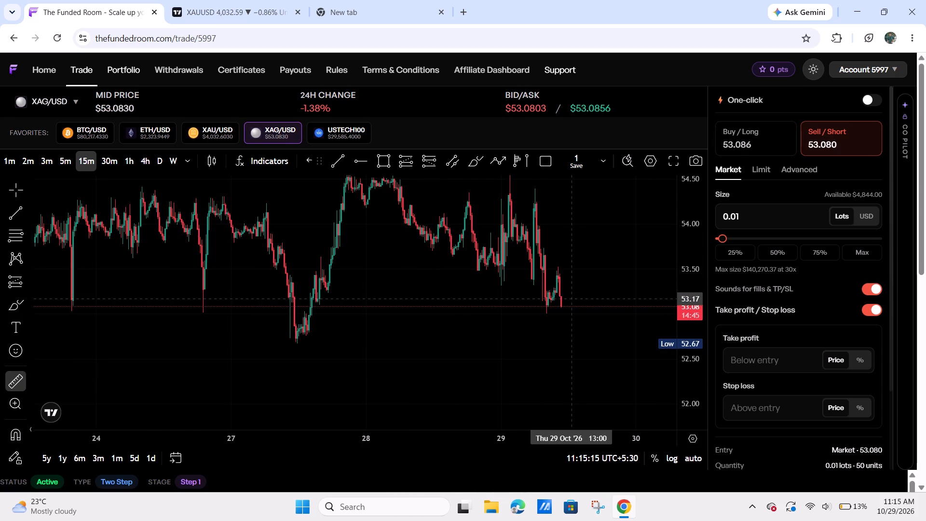
{"action": "left_click", "coordinate": [568, 301]}
{"action": "left_click", "coordinate": [586, 344]}
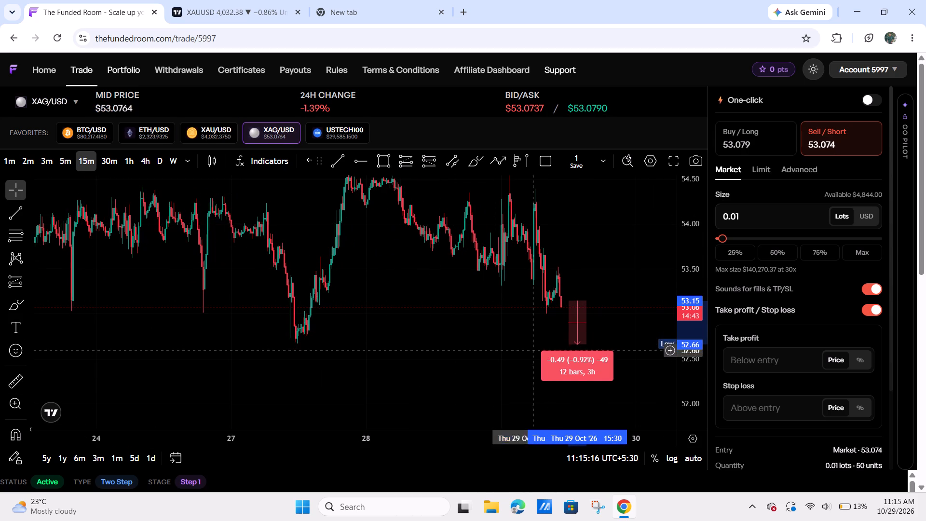
{"action": "left_click", "coordinate": [486, 346]}
{"action": "left_click_drag", "start_coordinate": [7, 375], "coordinate": [20, 374]}
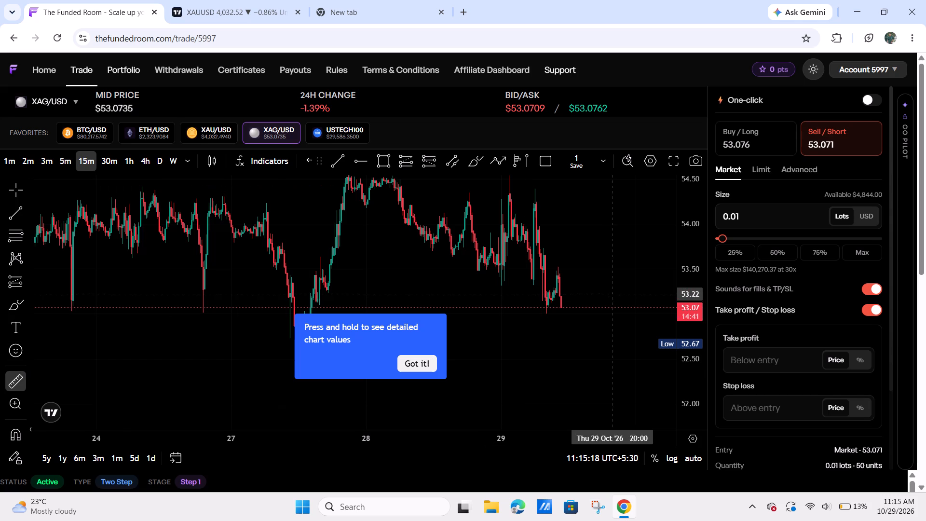
{"action": "left_click", "coordinate": [613, 294]}
{"action": "left_click", "coordinate": [630, 392]}
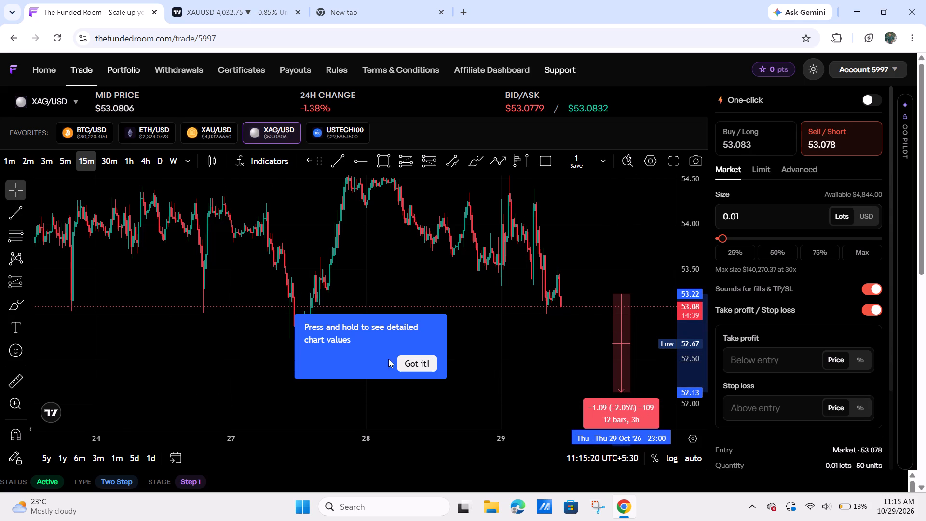
{"action": "left_click", "coordinate": [426, 366]}
{"action": "scroll", "coordinate": [499, 335], "scroll_direction": "up", "scroll_amount": 7}
{"action": "left_click", "coordinate": [499, 335]}
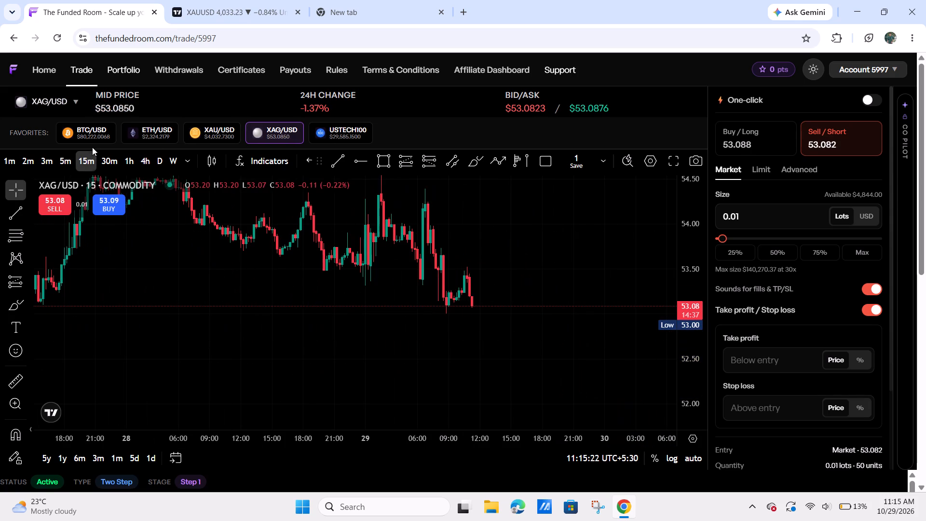
Load XAU/USD and resize the support zone under the latest 15-minute candles to span about 4,026 to 4,030.
{"action": "left_click", "coordinate": [227, 133]}
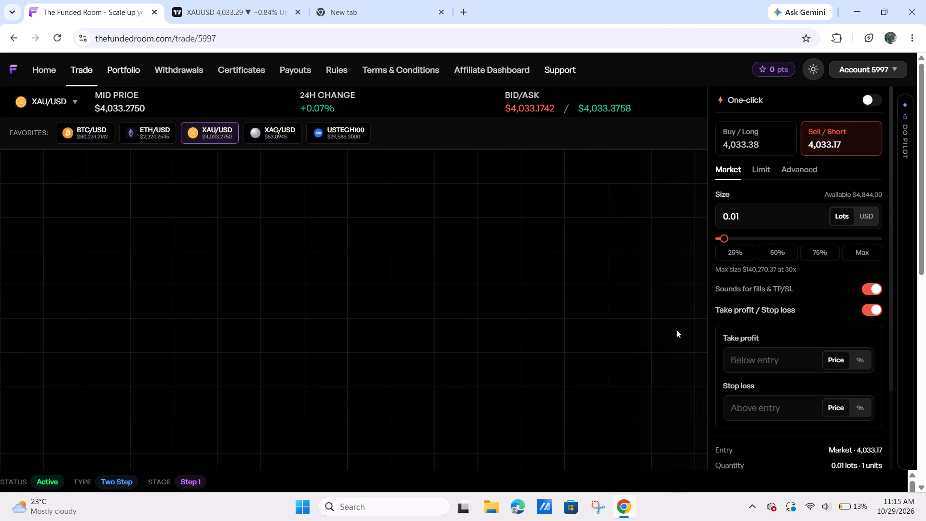
{"action": "left_click_drag", "start_coordinate": [686, 334], "coordinate": [678, 151]}
{"action": "scroll", "coordinate": [603, 356], "scroll_direction": "up", "scroll_amount": 4}
{"action": "left_click_drag", "start_coordinate": [595, 396], "coordinate": [367, 362]}
{"action": "left_click_drag", "start_coordinate": [347, 344], "coordinate": [348, 329]}
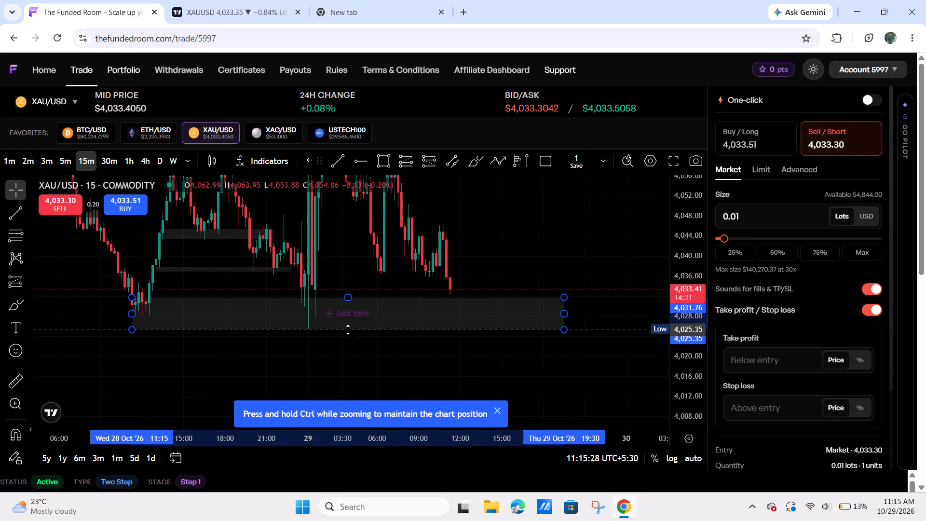
{"action": "left_click_drag", "start_coordinate": [348, 329], "coordinate": [348, 327]}
{"action": "left_click_drag", "start_coordinate": [345, 292], "coordinate": [344, 301]}
{"action": "left_click_drag", "start_coordinate": [346, 302], "coordinate": [347, 308]}
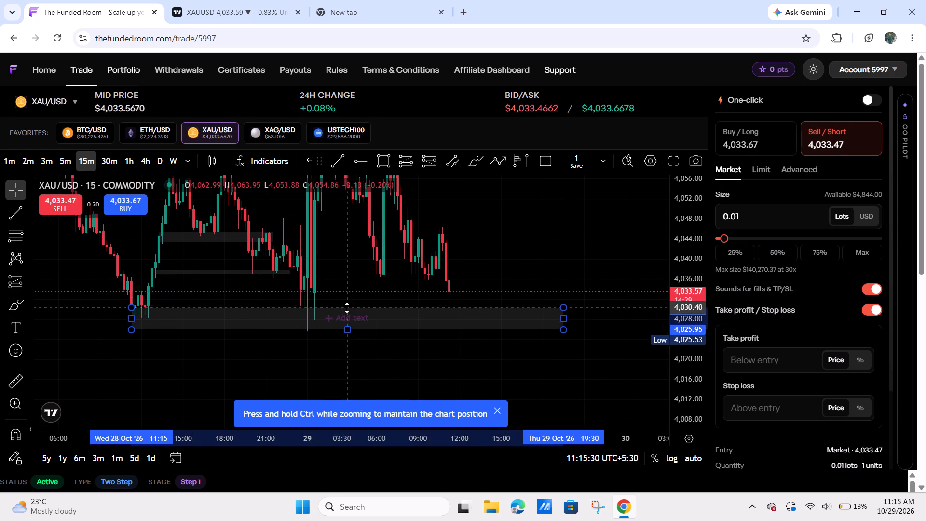
{"action": "left_click_drag", "start_coordinate": [347, 308], "coordinate": [347, 308]}
Draw a thin rectangle zone at about 4,036 on the XAU/USD 15-minute chart, from the early 29 October low past the latest candle.
{"action": "left_click_drag", "start_coordinate": [461, 272], "coordinate": [619, 295]}
{"action": "left_click_drag", "start_coordinate": [692, 319], "coordinate": [692, 132]}
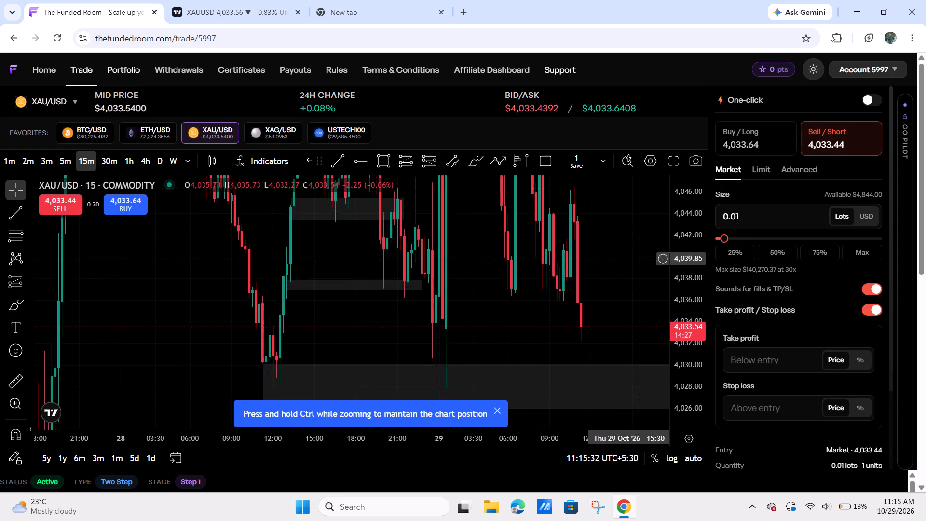
{"action": "scroll", "coordinate": [611, 320], "scroll_direction": "up", "scroll_amount": 4}
{"action": "left_click", "coordinate": [381, 160]}
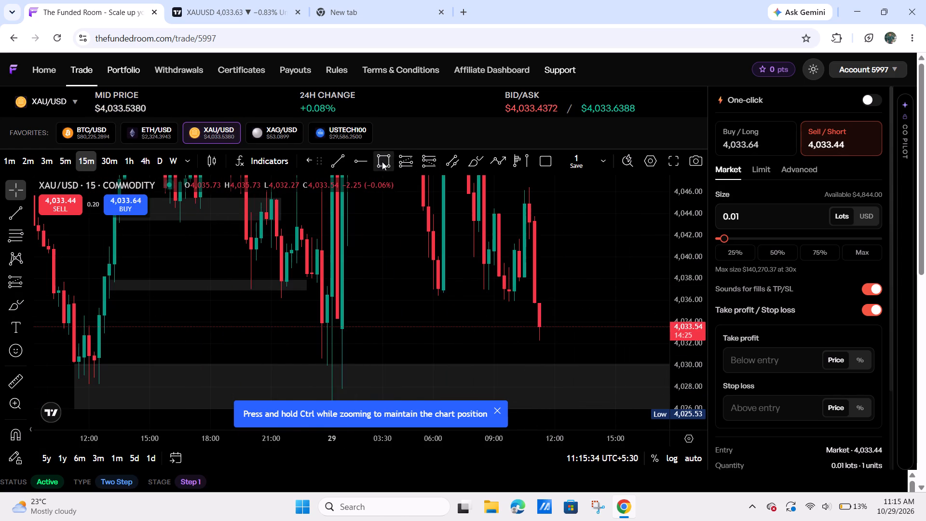
{"action": "left_click_drag", "start_coordinate": [419, 291], "coordinate": [427, 292]}
{"action": "left_click", "coordinate": [585, 301]}
{"action": "left_click_drag", "start_coordinate": [593, 276], "coordinate": [586, 248]}
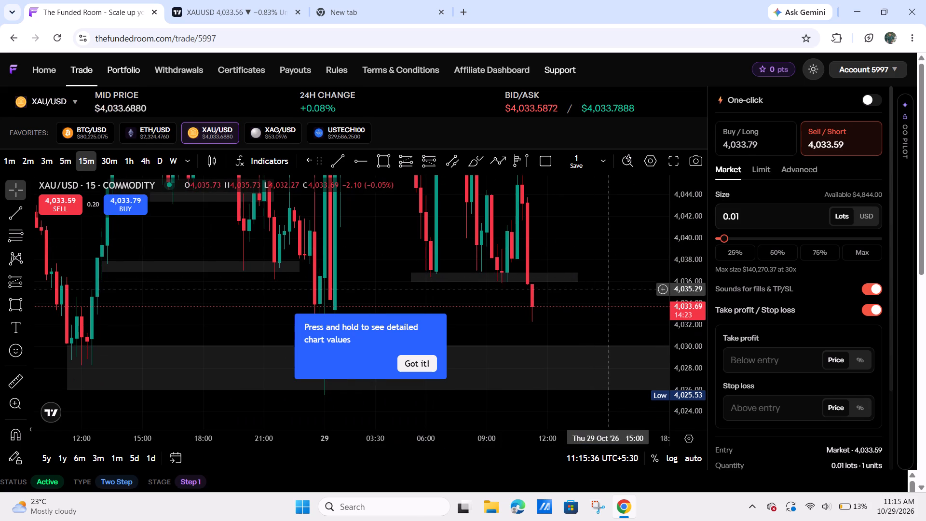
{"action": "left_click_drag", "start_coordinate": [436, 360], "coordinate": [443, 355]}
{"action": "left_click_drag", "start_coordinate": [665, 303], "coordinate": [664, 332]}
{"action": "left_click_drag", "start_coordinate": [661, 333], "coordinate": [637, 333]}
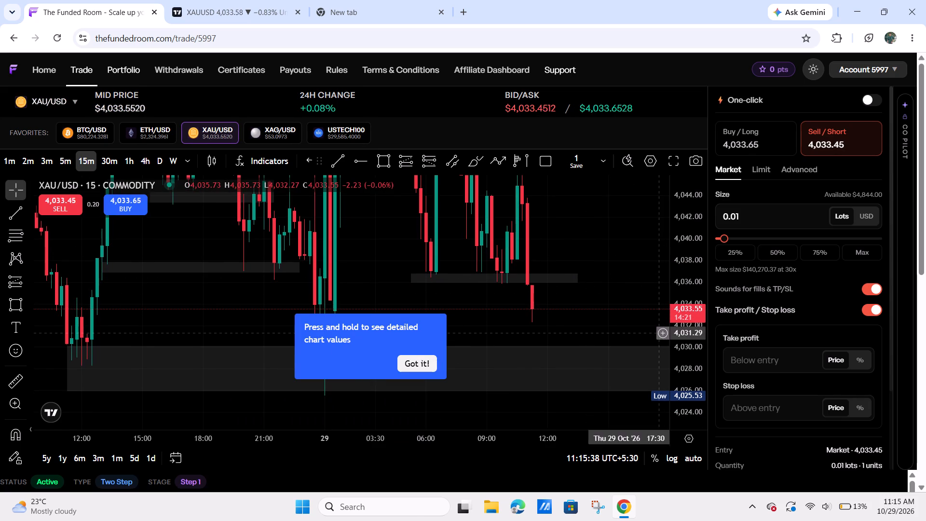
{"action": "left_click_drag", "start_coordinate": [637, 333], "coordinate": [650, 333]}
{"action": "left_click", "coordinate": [411, 361]}
Examine XAU/USD against the zones above and below price on the 15-minute and 1-hour timeframes.
{"action": "left_click_drag", "start_coordinate": [697, 249], "coordinate": [666, 338]}
{"action": "scroll", "coordinate": [575, 375], "scroll_direction": "down", "scroll_amount": 4}
{"action": "left_click_drag", "start_coordinate": [574, 393], "coordinate": [555, 374]}
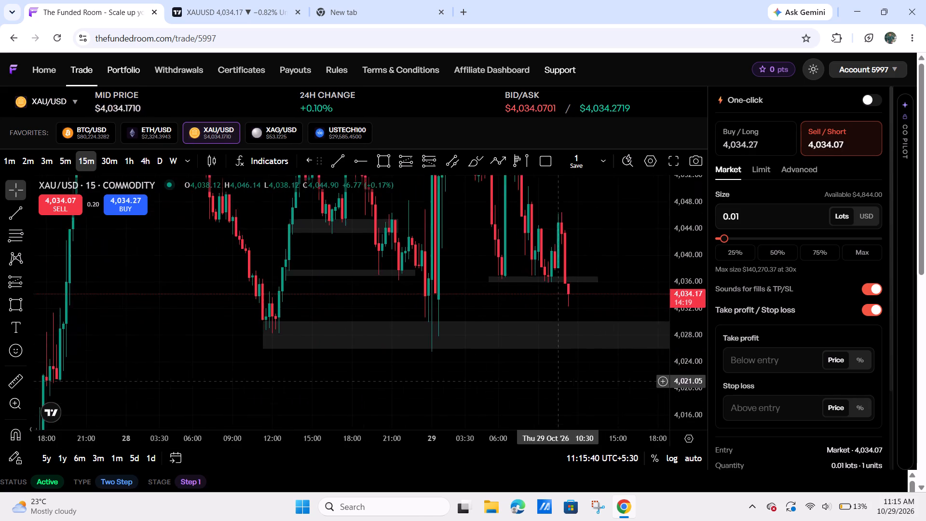
{"action": "left_click_drag", "start_coordinate": [555, 374], "coordinate": [351, 324]}
{"action": "left_click", "coordinate": [126, 166]}
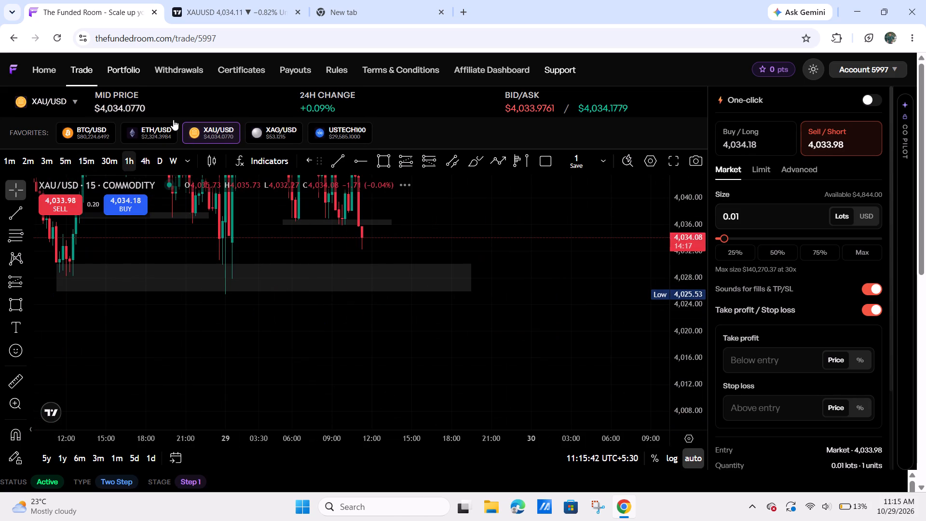
{"action": "left_click_drag", "start_coordinate": [415, 316], "coordinate": [565, 292]}
{"action": "left_click_drag", "start_coordinate": [694, 358], "coordinate": [669, 237]}
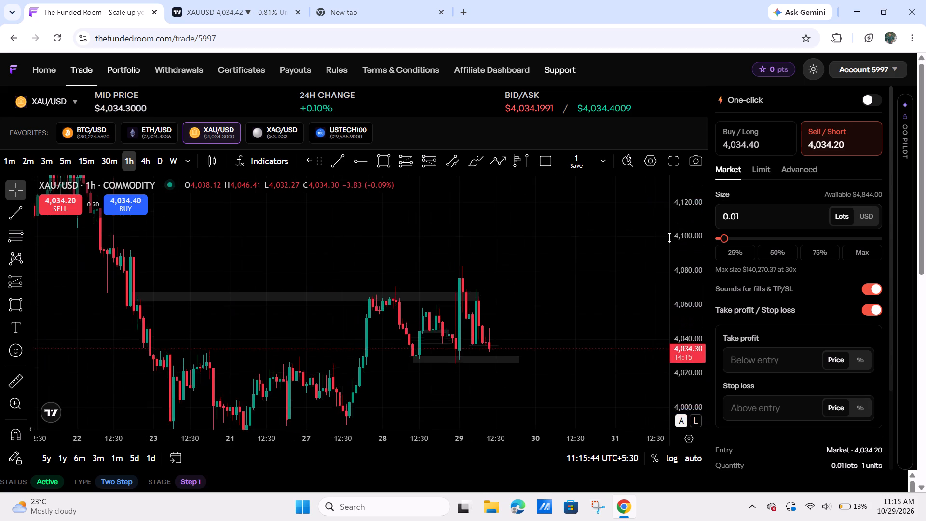
{"action": "left_click_drag", "start_coordinate": [669, 237], "coordinate": [668, 184]}
{"action": "left_click_drag", "start_coordinate": [637, 347], "coordinate": [650, 151]}
{"action": "left_click_drag", "start_coordinate": [684, 235], "coordinate": [641, 327]}
{"action": "left_click_drag", "start_coordinate": [581, 331], "coordinate": [607, 331]}
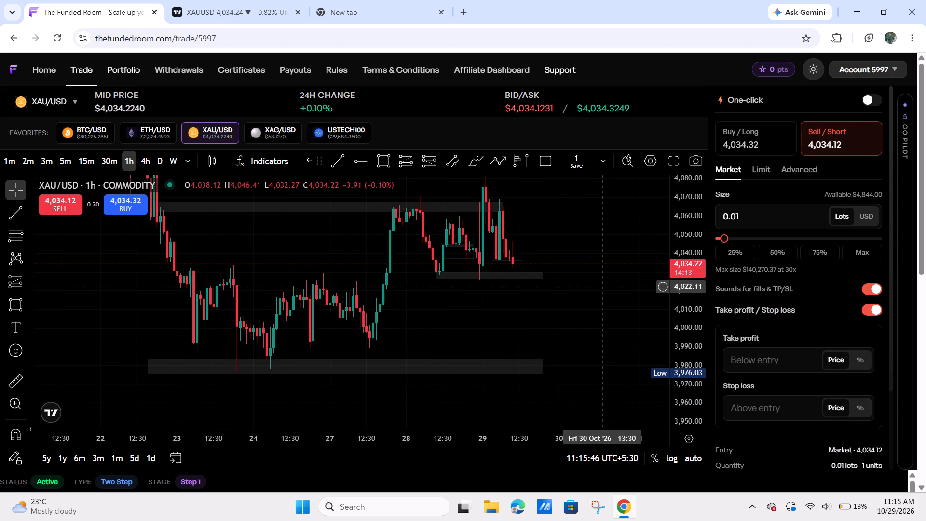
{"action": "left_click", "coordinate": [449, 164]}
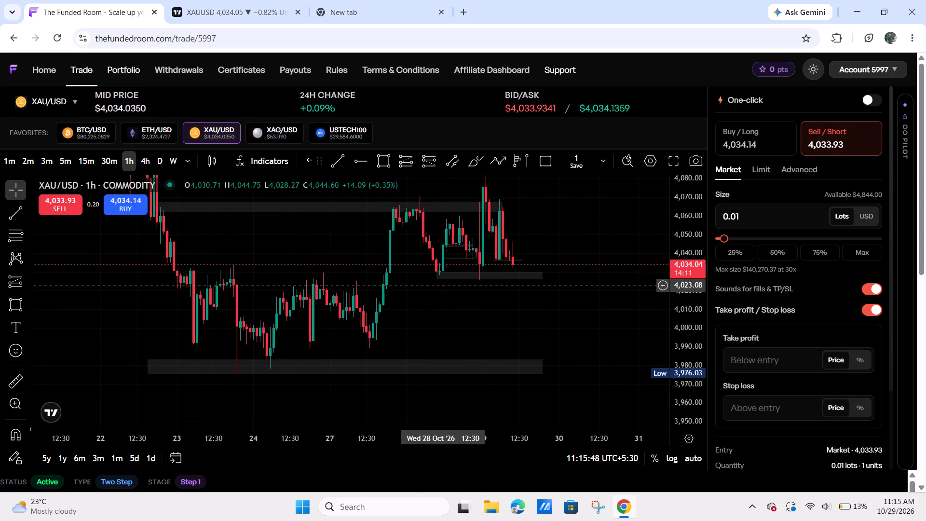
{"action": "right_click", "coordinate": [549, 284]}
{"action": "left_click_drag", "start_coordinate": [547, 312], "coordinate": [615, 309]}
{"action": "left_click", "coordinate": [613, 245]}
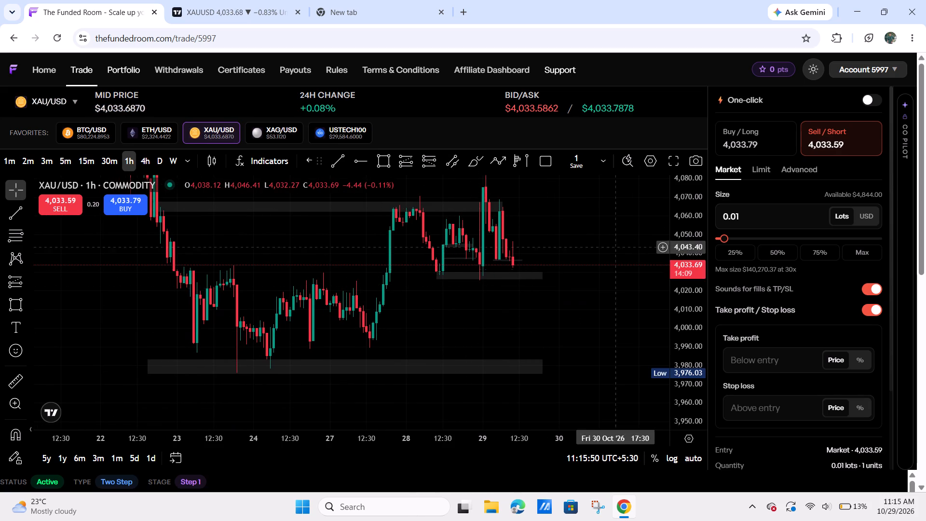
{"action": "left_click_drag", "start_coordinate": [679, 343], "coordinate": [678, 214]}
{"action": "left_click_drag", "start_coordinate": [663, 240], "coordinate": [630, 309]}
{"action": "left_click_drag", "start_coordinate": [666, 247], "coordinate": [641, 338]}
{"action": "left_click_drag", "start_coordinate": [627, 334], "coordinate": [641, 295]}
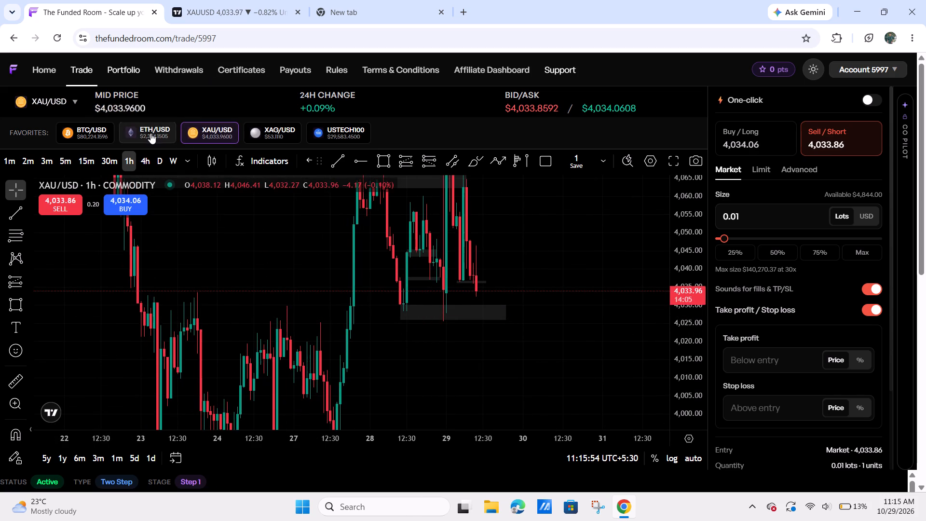
Switch to TradingView and delete the rising blue parallel channel from the XAUUSD 15-minute chart.
{"action": "left_click", "coordinate": [194, 0]}
{"action": "scroll", "coordinate": [672, 320], "scroll_direction": "down", "scroll_amount": 3}
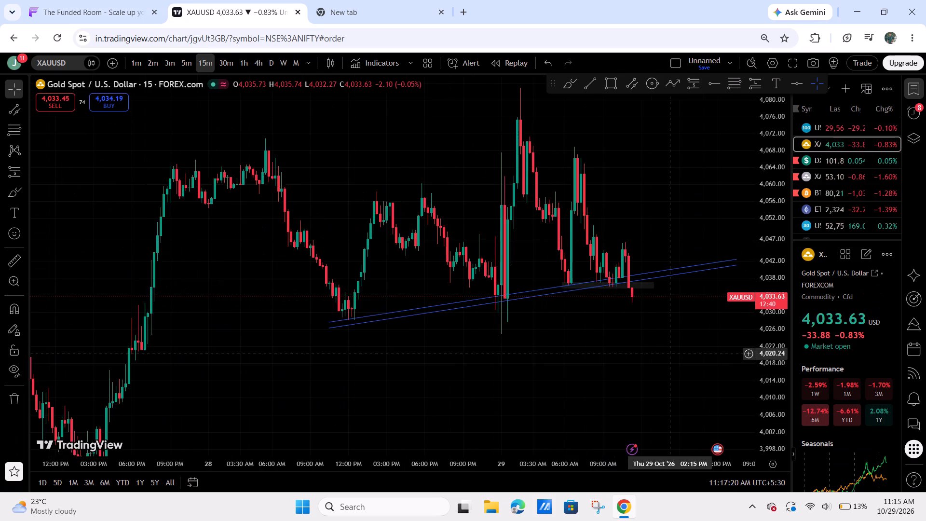
{"action": "left_click_drag", "start_coordinate": [640, 348], "coordinate": [522, 315]}
{"action": "left_click", "coordinate": [650, 235]}
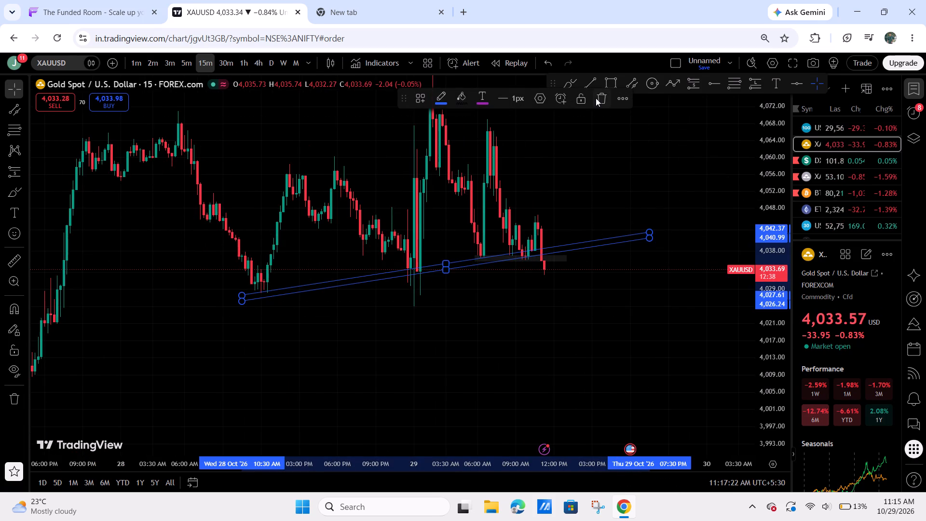
{"action": "left_click", "coordinate": [596, 98]}
Resize the thin gold zone to span about 4,027 to 4,031, starting from the 28 October low.
{"action": "left_click_drag", "start_coordinate": [478, 260], "coordinate": [244, 299]}
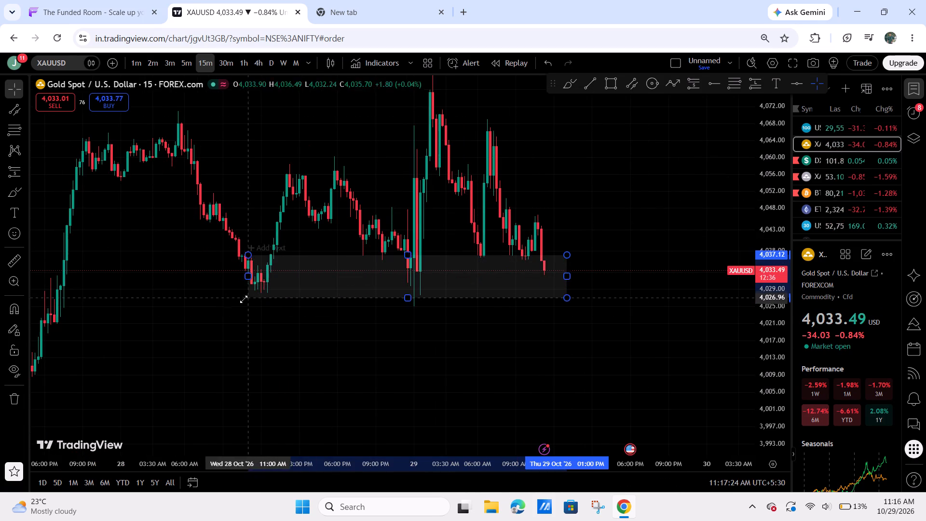
{"action": "left_click_drag", "start_coordinate": [244, 299], "coordinate": [243, 299]}
{"action": "left_click_drag", "start_coordinate": [408, 253], "coordinate": [402, 281]}
{"action": "left_click", "coordinate": [630, 217]}
Examine XAUUSD price action against the support zone on the 15-minute and 1-hour timeframes.
{"action": "scroll", "coordinate": [640, 220], "scroll_direction": "down", "scroll_amount": 6}
{"action": "left_click_drag", "start_coordinate": [787, 161], "coordinate": [762, 219]}
{"action": "left_click_drag", "start_coordinate": [734, 226], "coordinate": [656, 270]}
{"action": "scroll", "coordinate": [631, 271], "scroll_direction": "down", "scroll_amount": 4}
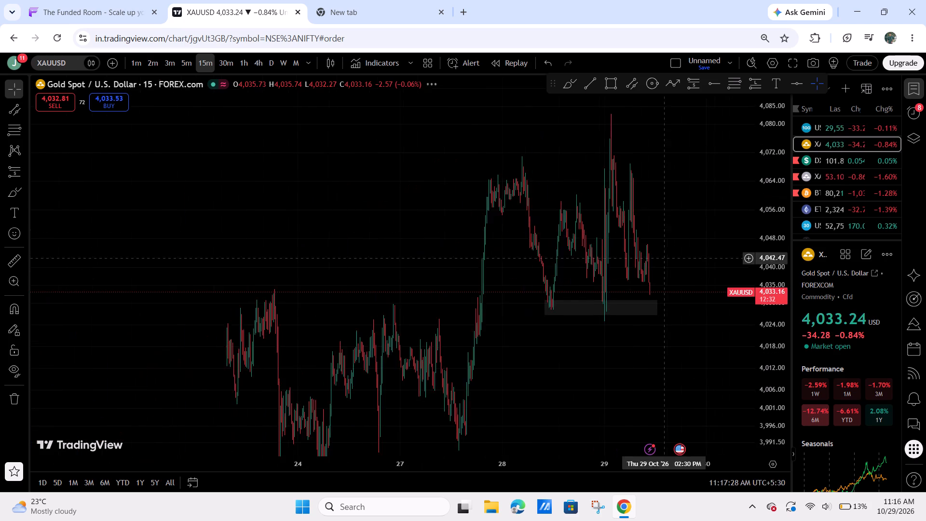
{"action": "left_click_drag", "start_coordinate": [702, 228], "coordinate": [657, 140]}
{"action": "scroll", "coordinate": [619, 330], "scroll_direction": "up", "scroll_amount": 4}
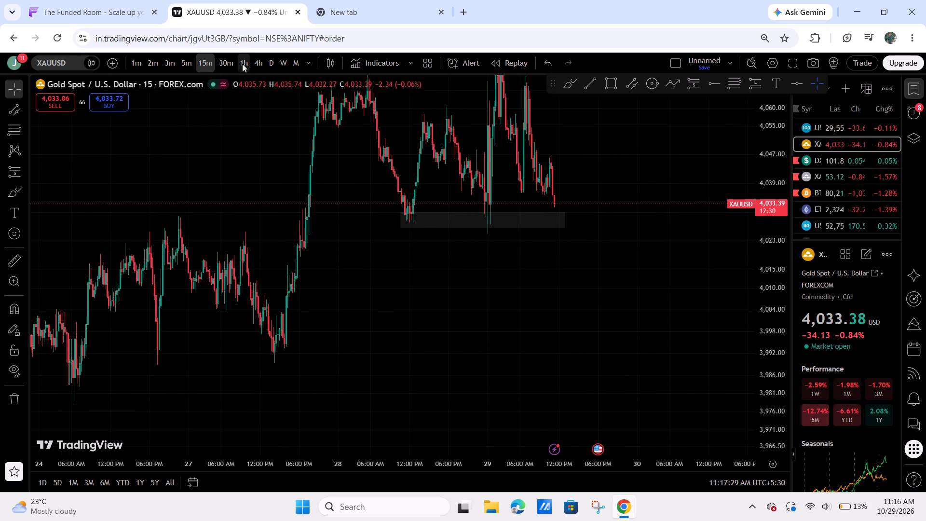
{"action": "left_click", "coordinate": [244, 64]}
{"action": "left_click_drag", "start_coordinate": [590, 247], "coordinate": [674, 266]}
{"action": "left_click_drag", "start_coordinate": [614, 223], "coordinate": [623, 220]}
{"action": "left_click", "coordinate": [675, 213]}
{"action": "left_click_drag", "start_coordinate": [777, 148], "coordinate": [742, 229]}
{"action": "left_click_drag", "start_coordinate": [697, 244], "coordinate": [749, 289]}
{"action": "scroll", "coordinate": [654, 329], "scroll_direction": "up", "scroll_amount": 7}
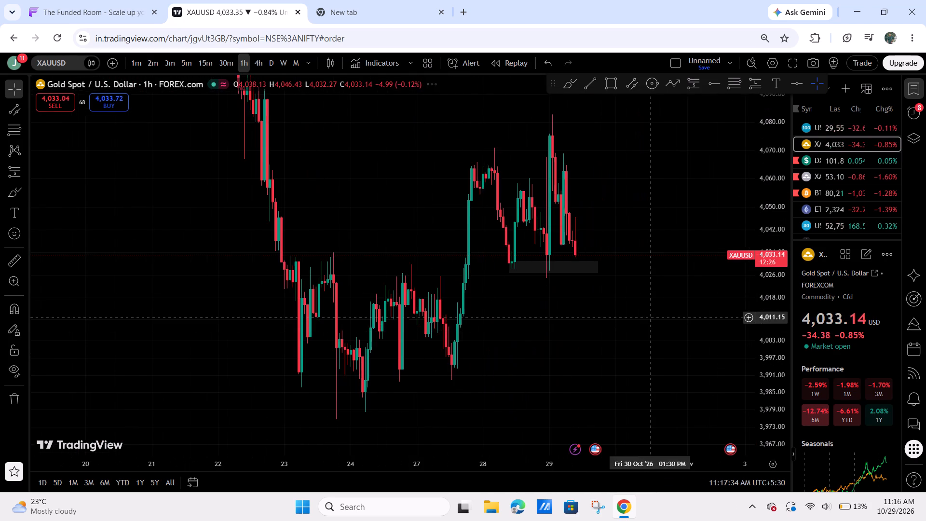
{"action": "scroll", "coordinate": [649, 317], "scroll_direction": "up", "scroll_amount": 6}
{"action": "left_click_drag", "start_coordinate": [418, 303], "coordinate": [491, 312]}
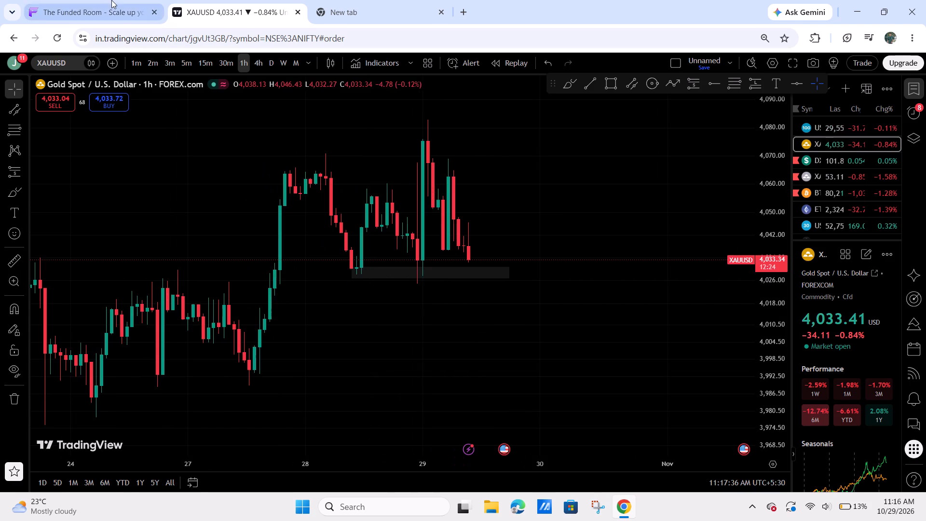
Switch to The Funded Room and examine XAU/USD against its support and resistance zones on the 1-hour chart.
{"action": "left_click", "coordinate": [111, 0]}
{"action": "scroll", "coordinate": [565, 282], "scroll_direction": "up", "scroll_amount": 3}
{"action": "left_click_drag", "start_coordinate": [693, 197], "coordinate": [678, 314]}
{"action": "left_click_drag", "start_coordinate": [553, 277], "coordinate": [639, 286]}
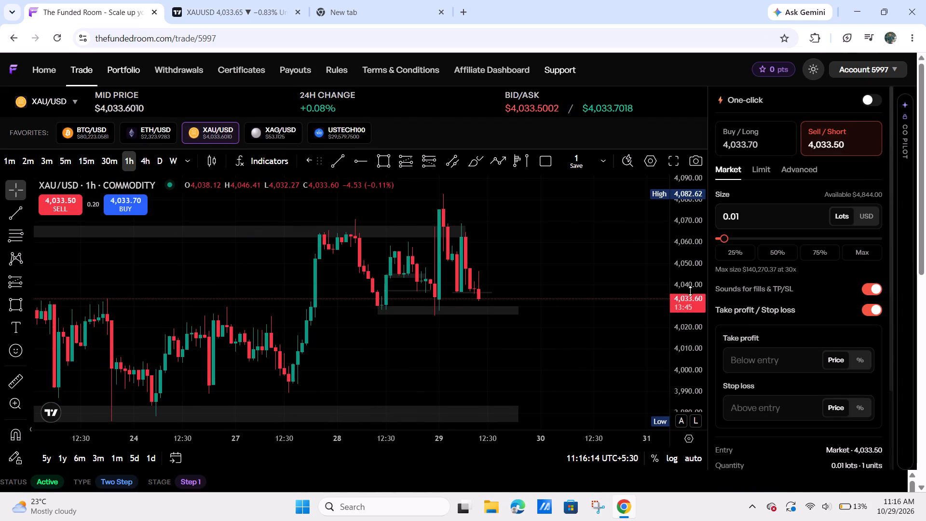
{"action": "left_click_drag", "start_coordinate": [698, 338], "coordinate": [671, 264]}
{"action": "left_click_drag", "start_coordinate": [594, 277], "coordinate": [667, 336]}
{"action": "scroll", "coordinate": [585, 316], "scroll_direction": "down", "scroll_amount": 4}
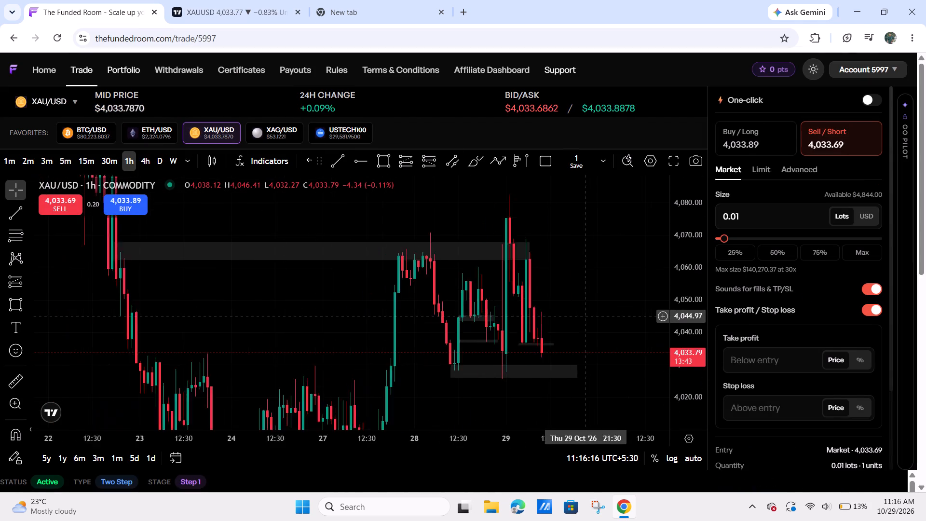
{"action": "scroll", "coordinate": [585, 316], "scroll_direction": "down", "scroll_amount": 1}
{"action": "left_click_drag", "start_coordinate": [643, 285], "coordinate": [593, 311]}
{"action": "left_click", "coordinate": [504, 261]}
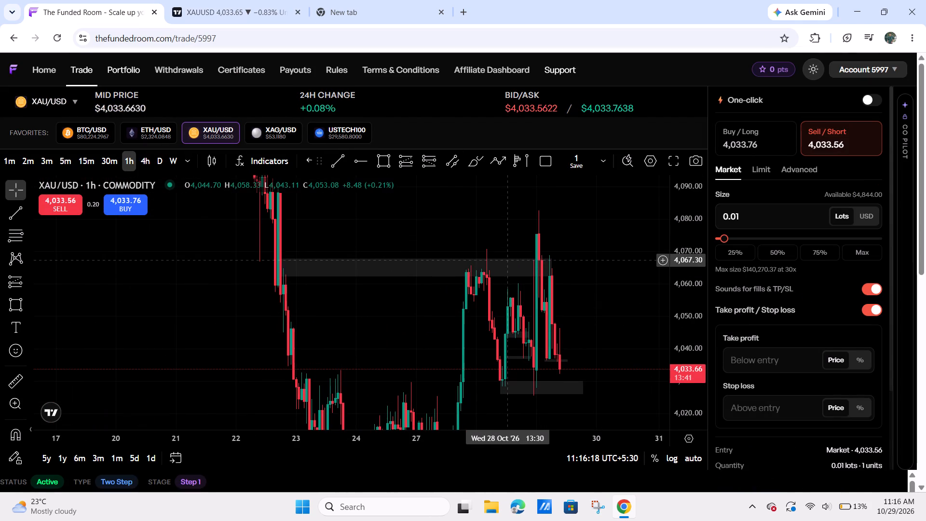
{"action": "left_click", "coordinate": [507, 260]}
{"action": "left_click_drag", "start_coordinate": [600, 230], "coordinate": [609, 227]}
{"action": "left_click_drag", "start_coordinate": [693, 261], "coordinate": [683, 306]}
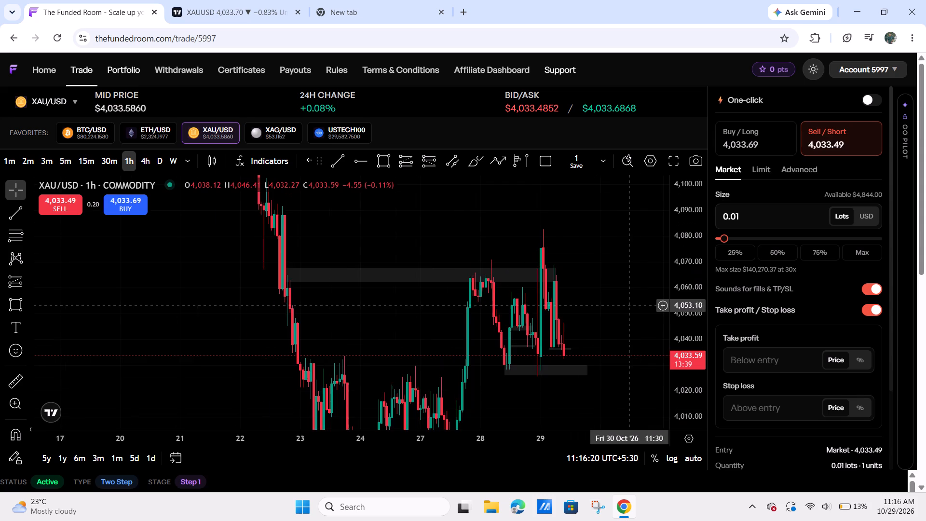
{"action": "scroll", "coordinate": [628, 305], "scroll_direction": "up", "scroll_amount": 6}
{"action": "left_click_drag", "start_coordinate": [597, 302], "coordinate": [613, 200]}
{"action": "left_click", "coordinate": [151, 0]}
Switch to TradingView and examine the US Dollar Index against its upper and lower zones on the 1-hour chart.
{"action": "left_click", "coordinate": [191, 0]}
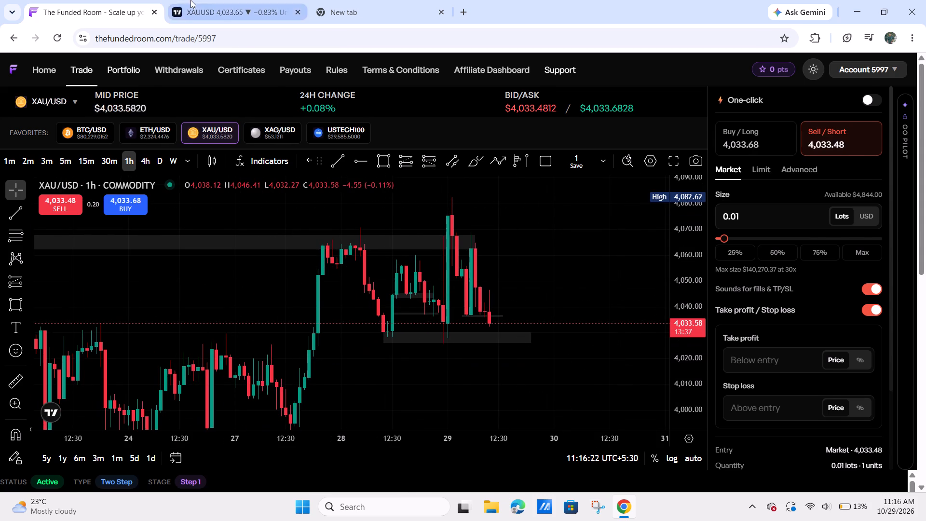
{"action": "left_click", "coordinate": [816, 165]}
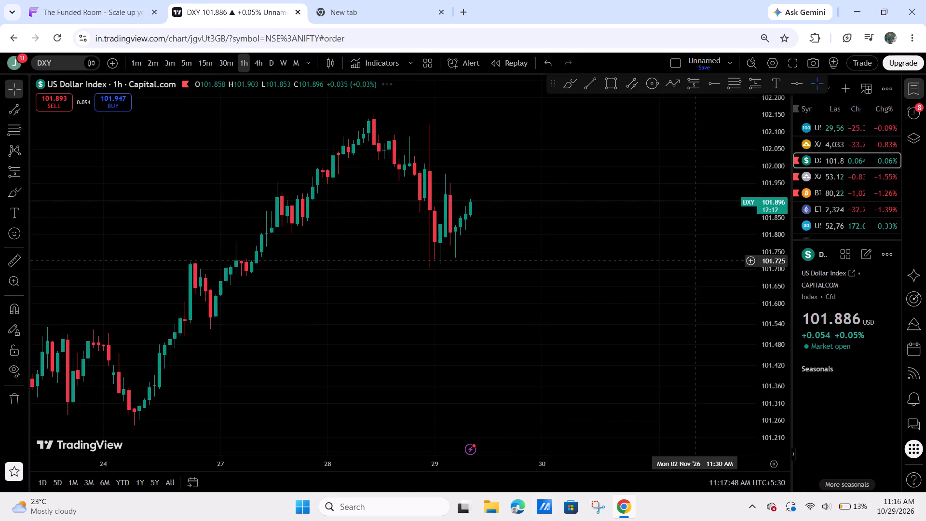
{"action": "left_click_drag", "start_coordinate": [558, 274], "coordinate": [613, 279]}
{"action": "scroll", "coordinate": [623, 277], "scroll_direction": "down", "scroll_amount": 5}
{"action": "scroll", "coordinate": [698, 300], "scroll_direction": "down", "scroll_amount": 6}
{"action": "left_click_drag", "start_coordinate": [662, 305], "coordinate": [670, 306]}
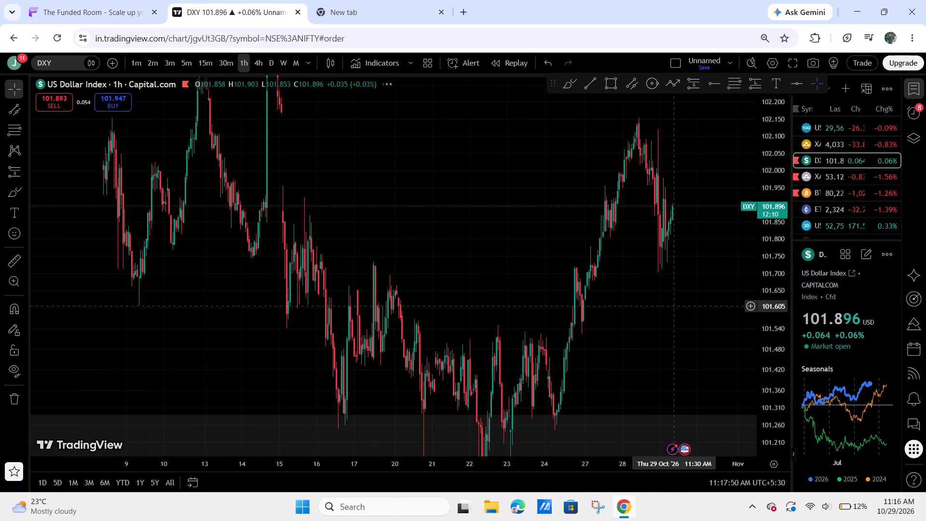
{"action": "left_click_drag", "start_coordinate": [670, 306], "coordinate": [571, 281]}
{"action": "scroll", "coordinate": [640, 281], "scroll_direction": "down", "scroll_amount": 5}
{"action": "left_click_drag", "start_coordinate": [770, 254], "coordinate": [765, 357]}
{"action": "left_click_drag", "start_coordinate": [710, 336], "coordinate": [644, 350]}
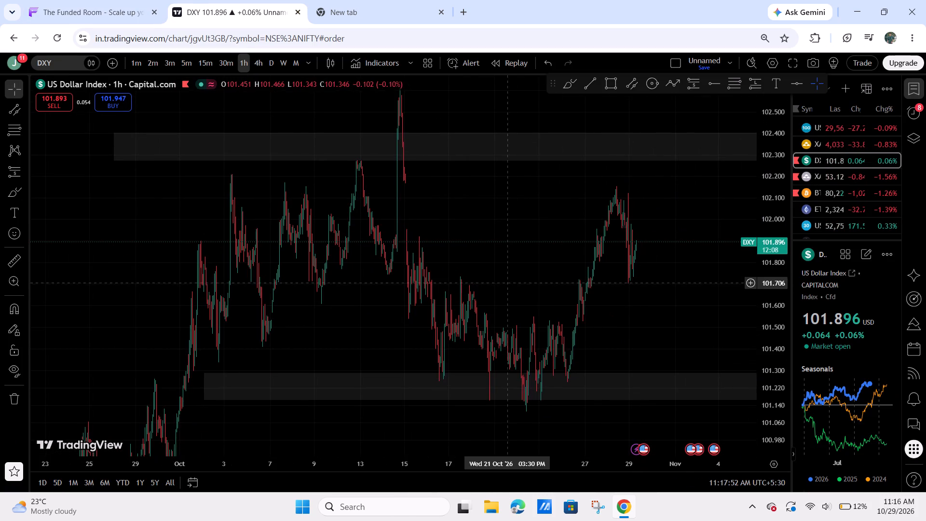
Load XAGUSD and examine silver's range between its upper and lower zones on the 1-hour chart.
{"action": "left_click", "coordinate": [869, 172]}
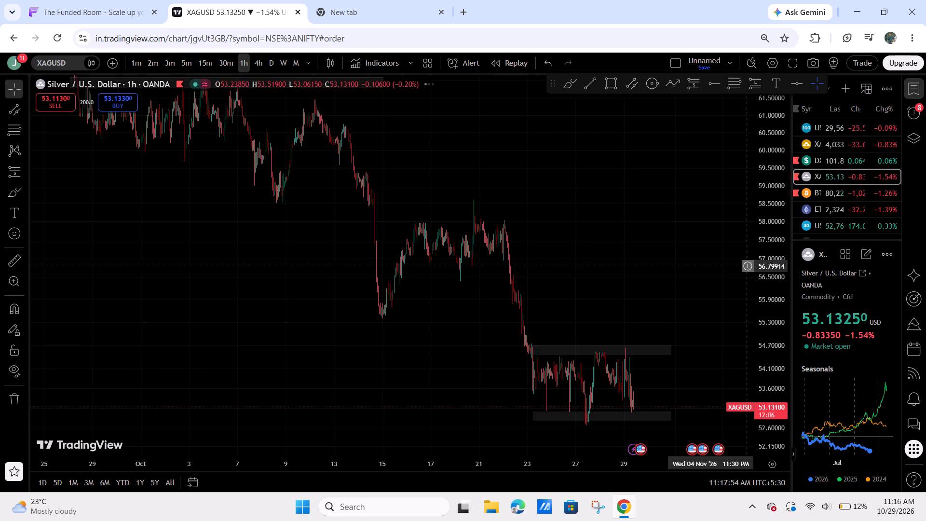
{"action": "scroll", "coordinate": [702, 290], "scroll_direction": "up", "scroll_amount": 8}
{"action": "scroll", "coordinate": [584, 304], "scroll_direction": "up", "scroll_amount": 5}
{"action": "left_click_drag", "start_coordinate": [431, 295], "coordinate": [612, 180]}
{"action": "scroll", "coordinate": [633, 276], "scroll_direction": "up", "scroll_amount": 4}
{"action": "left_click_drag", "start_coordinate": [628, 296], "coordinate": [630, 295]}
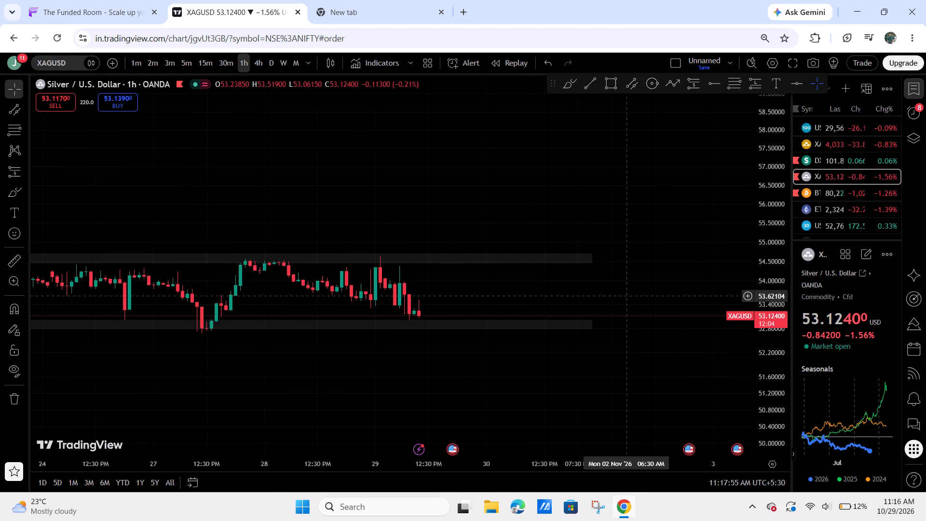
{"action": "left_click_drag", "start_coordinate": [630, 295], "coordinate": [758, 317]}
{"action": "left_click_drag", "start_coordinate": [768, 328], "coordinate": [729, 129]}
{"action": "left_click_drag", "start_coordinate": [558, 273], "coordinate": [599, 155]}
{"action": "scroll", "coordinate": [609, 209], "scroll_direction": "down", "scroll_amount": 3}
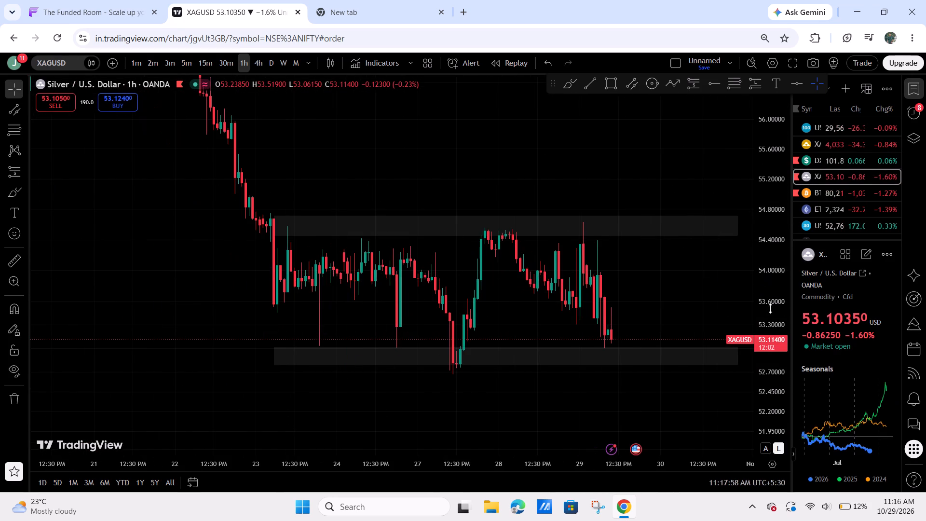
{"action": "left_click_drag", "start_coordinate": [770, 308], "coordinate": [749, 269]}
{"action": "left_click_drag", "start_coordinate": [704, 281], "coordinate": [713, 233]}
Load USTEC and examine recent price action around the marked zones on the 1-hour chart.
{"action": "left_click", "coordinate": [822, 119]}
{"action": "scroll", "coordinate": [696, 326], "scroll_direction": "up", "scroll_amount": 2}
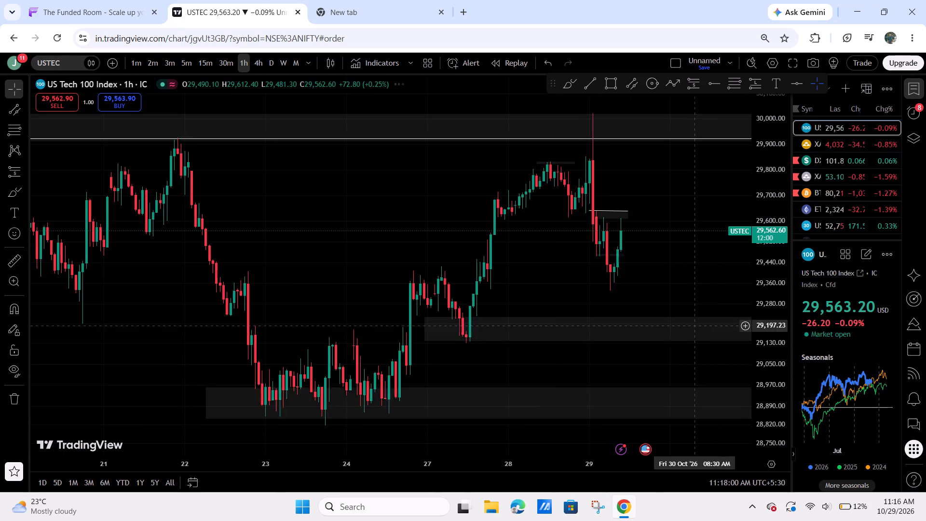
{"action": "scroll", "coordinate": [696, 327], "scroll_direction": "up", "scroll_amount": 3}
{"action": "left_click_drag", "start_coordinate": [628, 262], "coordinate": [613, 269]}
{"action": "left_click_drag", "start_coordinate": [751, 253], "coordinate": [744, 207]}
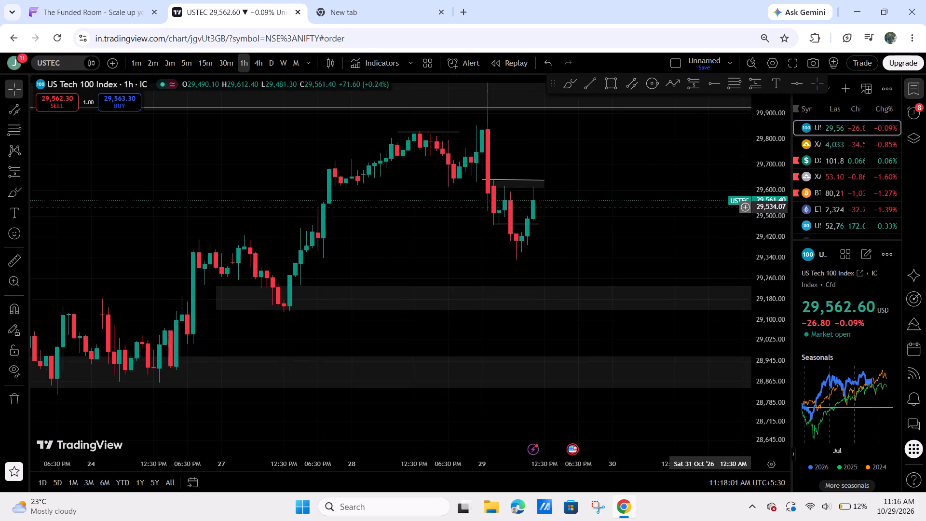
{"action": "left_click_drag", "start_coordinate": [756, 209], "coordinate": [767, 245]}
{"action": "left_click_drag", "start_coordinate": [609, 245], "coordinate": [678, 263]}
{"action": "left_click_drag", "start_coordinate": [737, 294], "coordinate": [754, 279]}
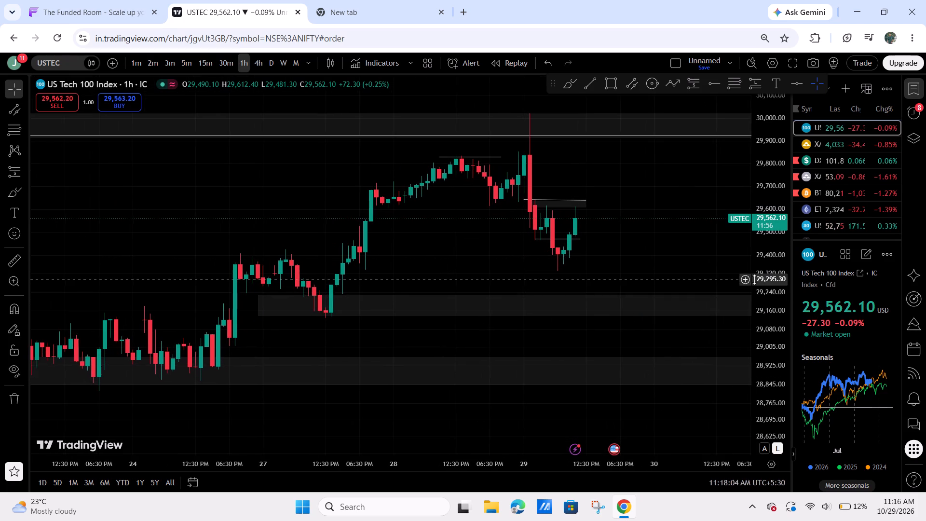
{"action": "left_click_drag", "start_coordinate": [754, 279], "coordinate": [753, 279]}
{"action": "left_click_drag", "start_coordinate": [764, 286], "coordinate": [740, 191]}
{"action": "left_click_drag", "start_coordinate": [653, 252], "coordinate": [641, 264]}
{"action": "scroll", "coordinate": [630, 284], "scroll_direction": "up", "scroll_amount": 3}
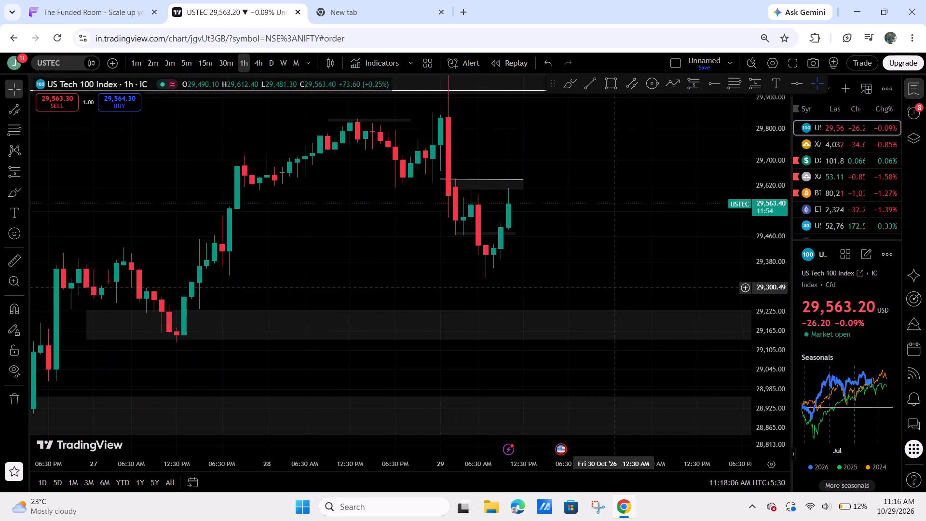
{"action": "left_click_drag", "start_coordinate": [609, 286], "coordinate": [717, 301]}
{"action": "left_click_drag", "start_coordinate": [749, 321], "coordinate": [745, 288]}
{"action": "left_click_drag", "start_coordinate": [697, 284], "coordinate": [688, 296]}
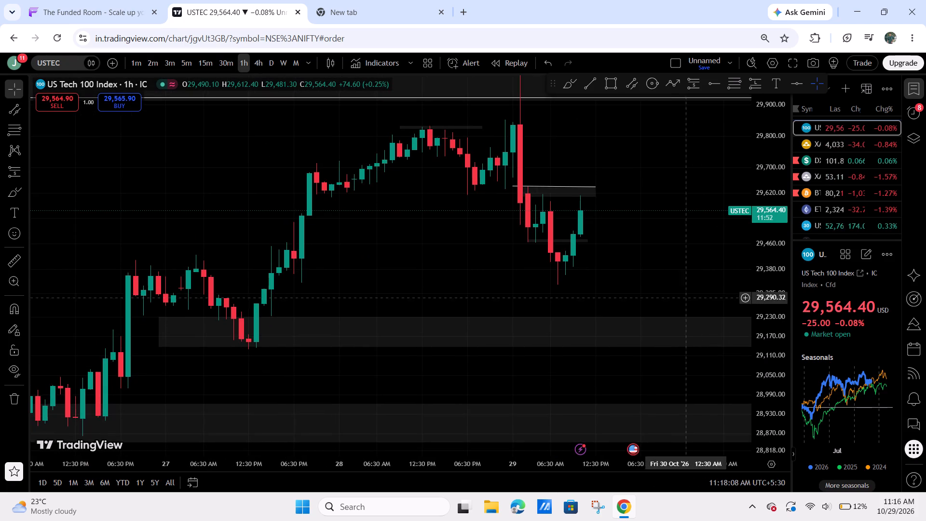
{"action": "scroll", "coordinate": [656, 303], "scroll_direction": "down", "scroll_amount": 5}
{"action": "left_click_drag", "start_coordinate": [708, 284], "coordinate": [667, 197]}
{"action": "scroll", "coordinate": [601, 218], "scroll_direction": "down", "scroll_amount": 2}
Draw a descending parallel channel on the USTEC 4-hour chart, upper line about 30,079 to 29,648, lower line about 29,047 to 28,631.
{"action": "left_click", "coordinate": [260, 61]}
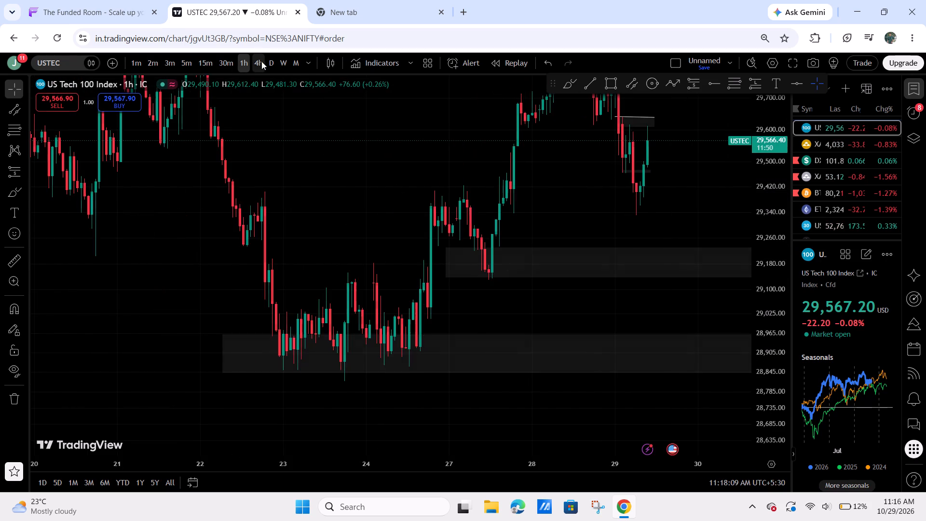
{"action": "scroll", "coordinate": [682, 240], "scroll_direction": "down", "scroll_amount": 1}
{"action": "left_click_drag", "start_coordinate": [764, 149], "coordinate": [722, 269]}
{"action": "left_click_drag", "start_coordinate": [703, 227], "coordinate": [629, 254]}
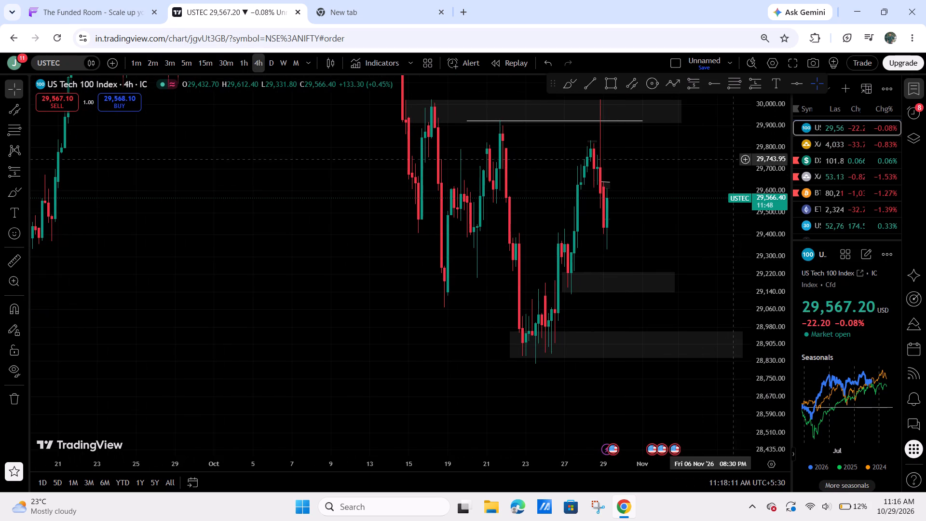
{"action": "left_click_drag", "start_coordinate": [761, 139], "coordinate": [751, 287]}
{"action": "left_click_drag", "start_coordinate": [701, 208], "coordinate": [642, 236]}
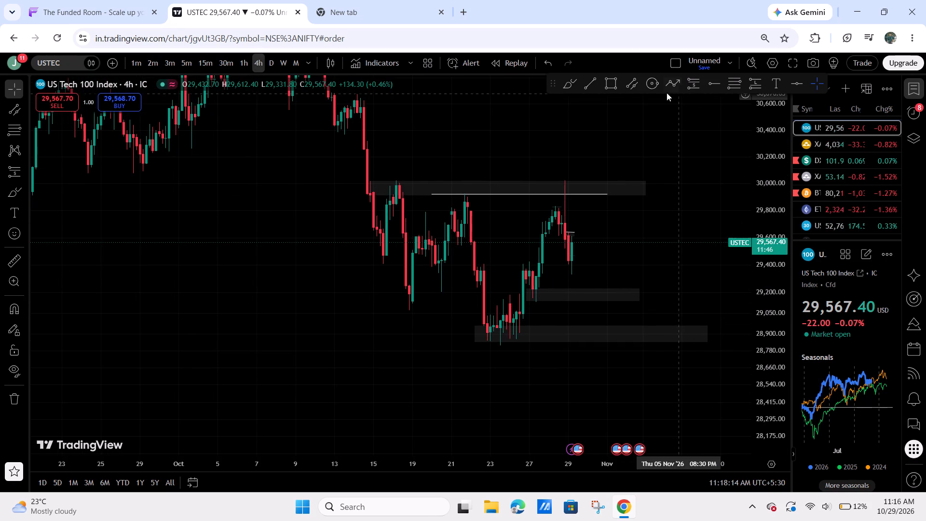
{"action": "left_click", "coordinate": [632, 82]}
{"action": "left_click", "coordinate": [393, 173]}
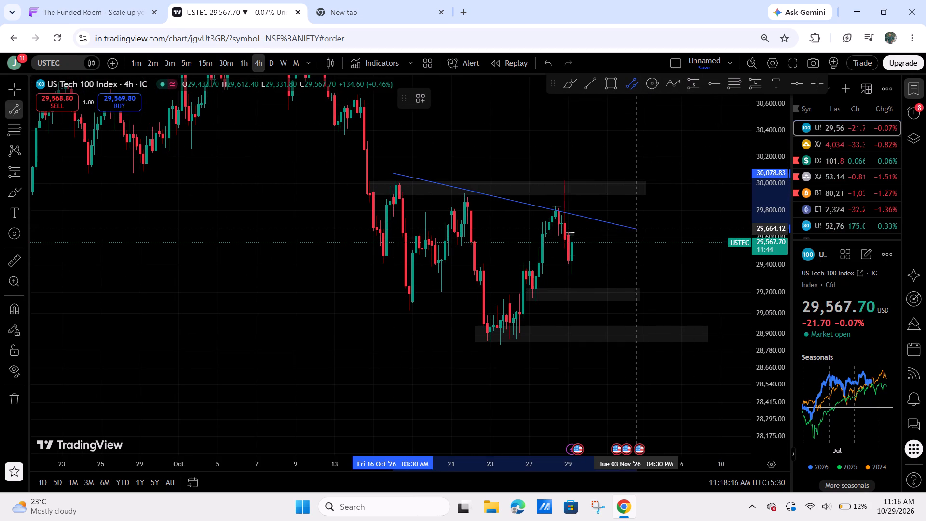
{"action": "left_click_drag", "start_coordinate": [640, 231], "coordinate": [640, 243]}
{"action": "left_click", "coordinate": [537, 347]}
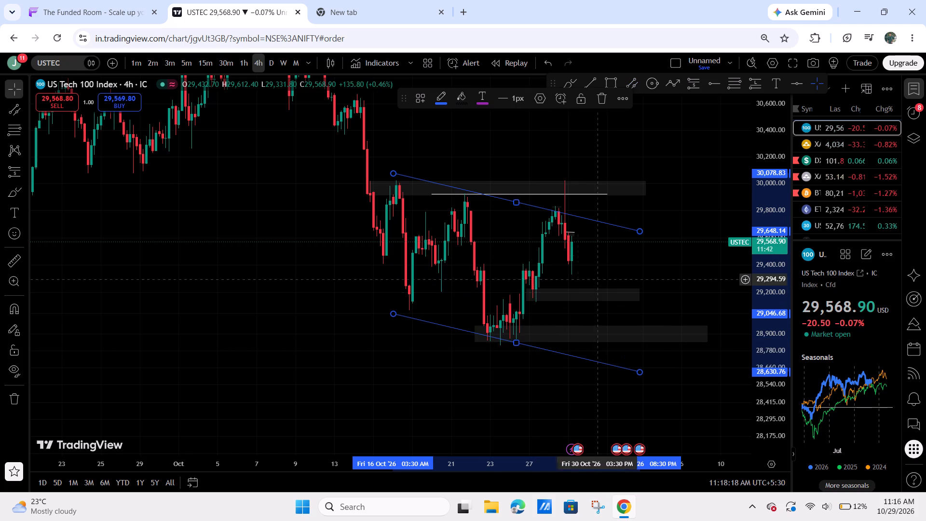
{"action": "left_click", "coordinate": [615, 269]}
Move the starting point of the channel's upper line to about 30,030 on 15 October.
{"action": "scroll", "coordinate": [624, 267], "scroll_direction": "down", "scroll_amount": 2}
{"action": "left_click_drag", "start_coordinate": [654, 253], "coordinate": [645, 265]}
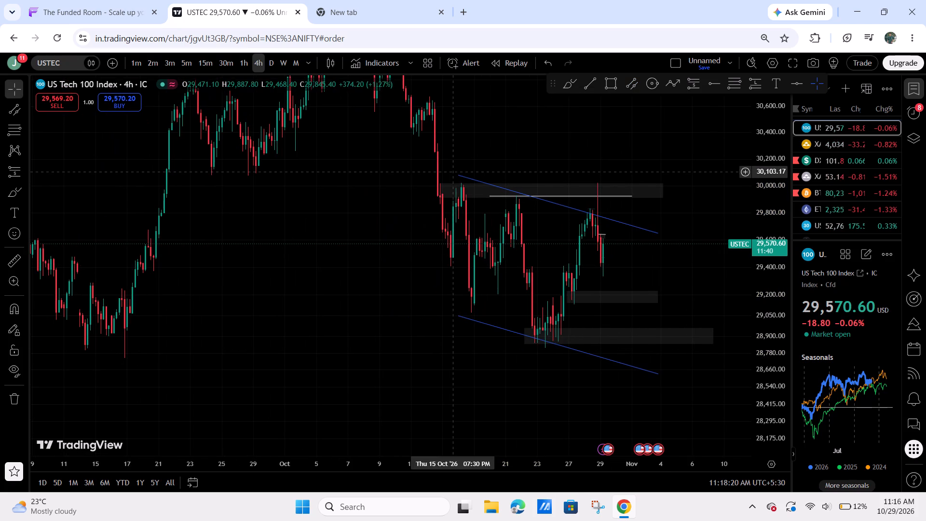
{"action": "left_click_drag", "start_coordinate": [461, 171], "coordinate": [456, 174]}
{"action": "left_click_drag", "start_coordinate": [456, 174], "coordinate": [452, 182]}
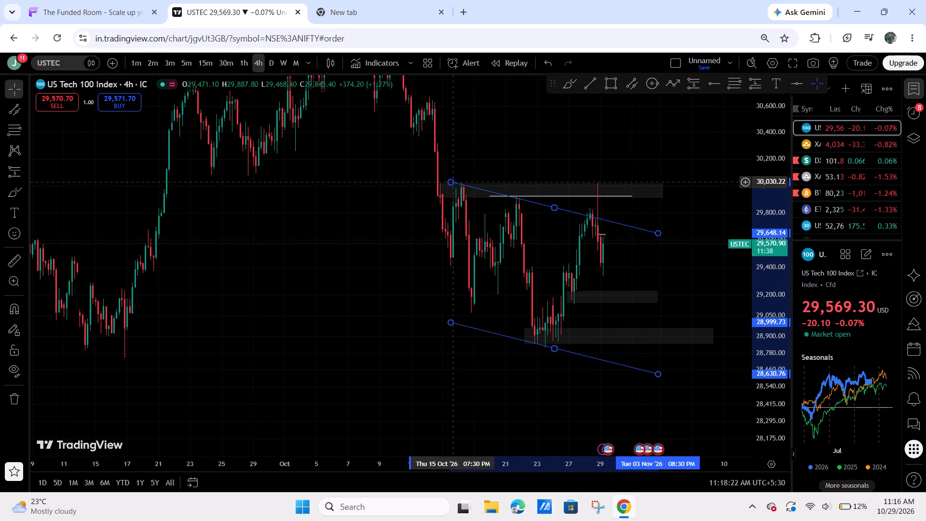
{"action": "left_click", "coordinate": [511, 157]}
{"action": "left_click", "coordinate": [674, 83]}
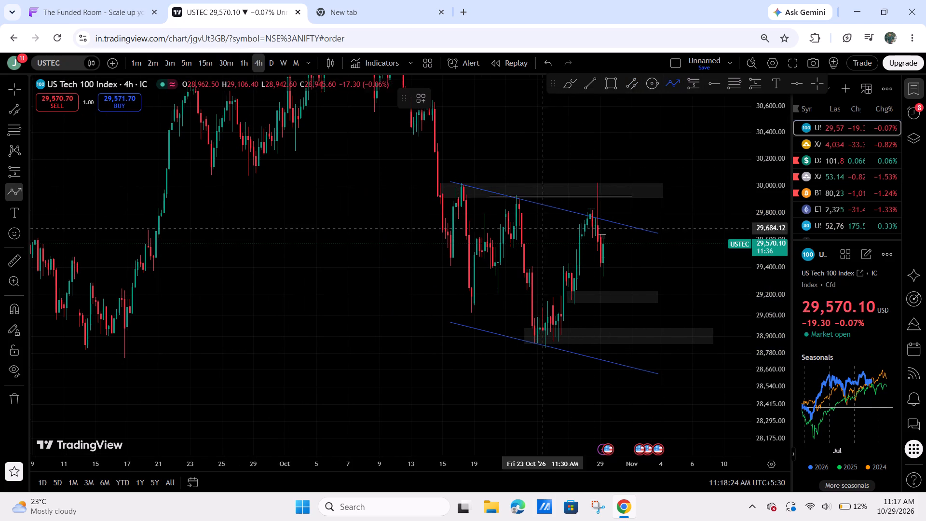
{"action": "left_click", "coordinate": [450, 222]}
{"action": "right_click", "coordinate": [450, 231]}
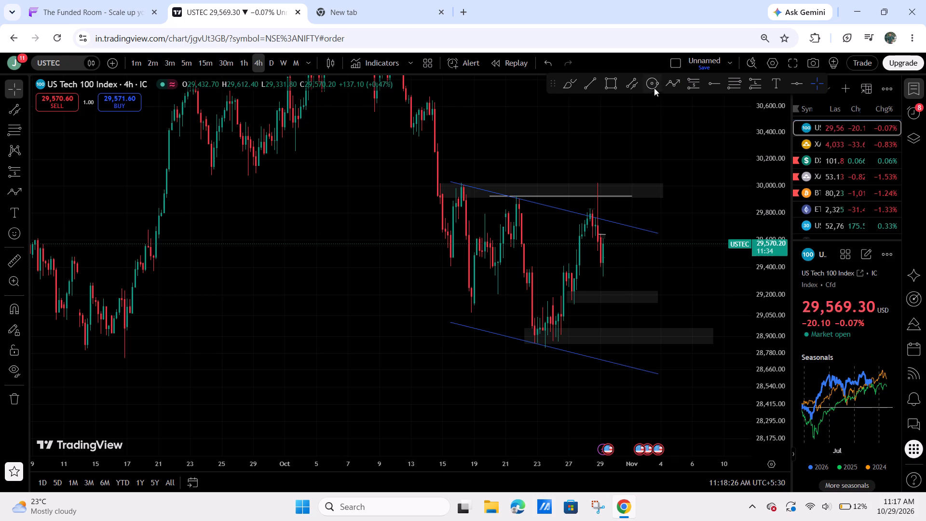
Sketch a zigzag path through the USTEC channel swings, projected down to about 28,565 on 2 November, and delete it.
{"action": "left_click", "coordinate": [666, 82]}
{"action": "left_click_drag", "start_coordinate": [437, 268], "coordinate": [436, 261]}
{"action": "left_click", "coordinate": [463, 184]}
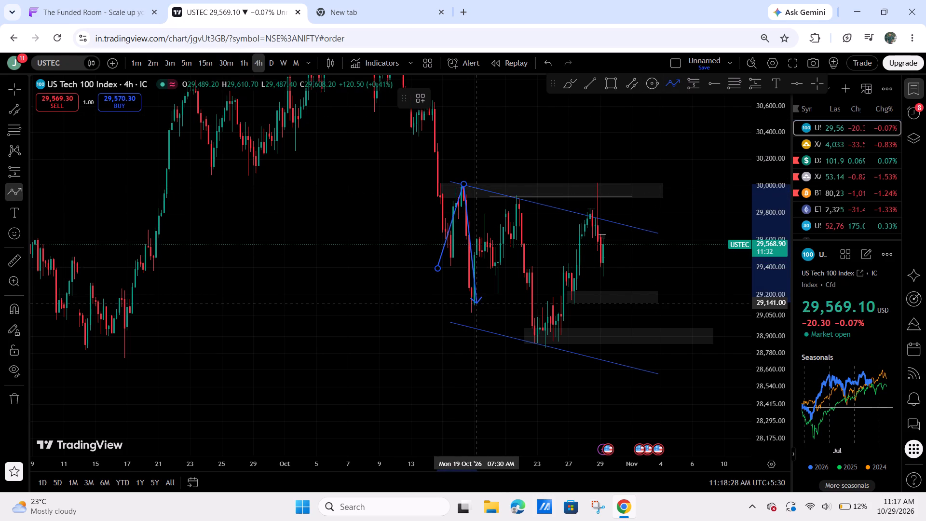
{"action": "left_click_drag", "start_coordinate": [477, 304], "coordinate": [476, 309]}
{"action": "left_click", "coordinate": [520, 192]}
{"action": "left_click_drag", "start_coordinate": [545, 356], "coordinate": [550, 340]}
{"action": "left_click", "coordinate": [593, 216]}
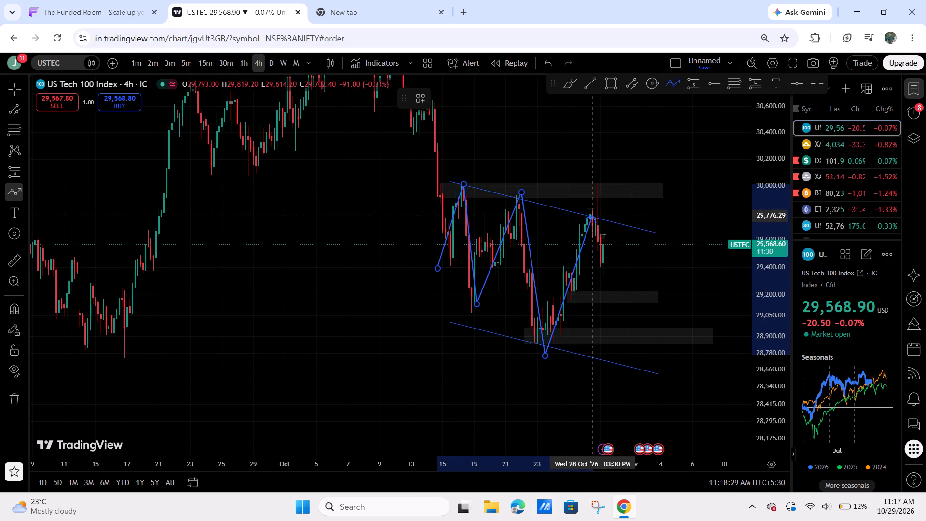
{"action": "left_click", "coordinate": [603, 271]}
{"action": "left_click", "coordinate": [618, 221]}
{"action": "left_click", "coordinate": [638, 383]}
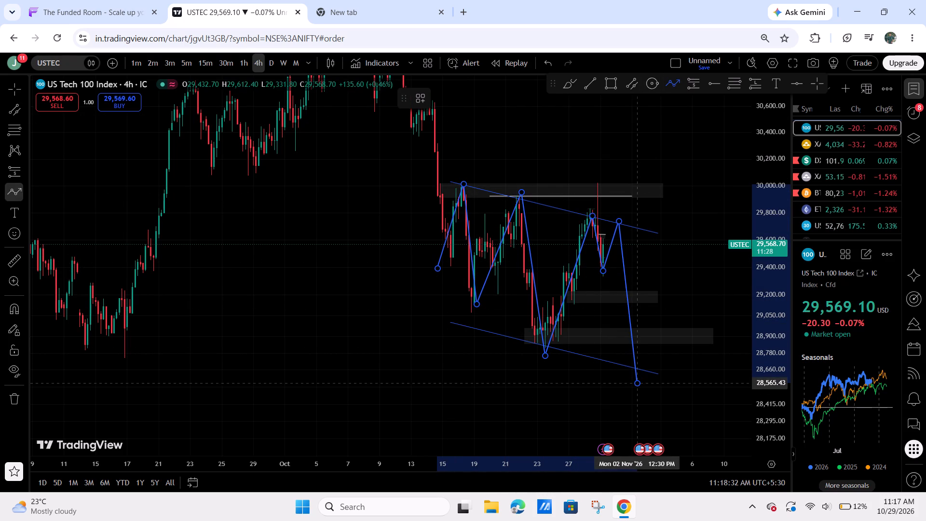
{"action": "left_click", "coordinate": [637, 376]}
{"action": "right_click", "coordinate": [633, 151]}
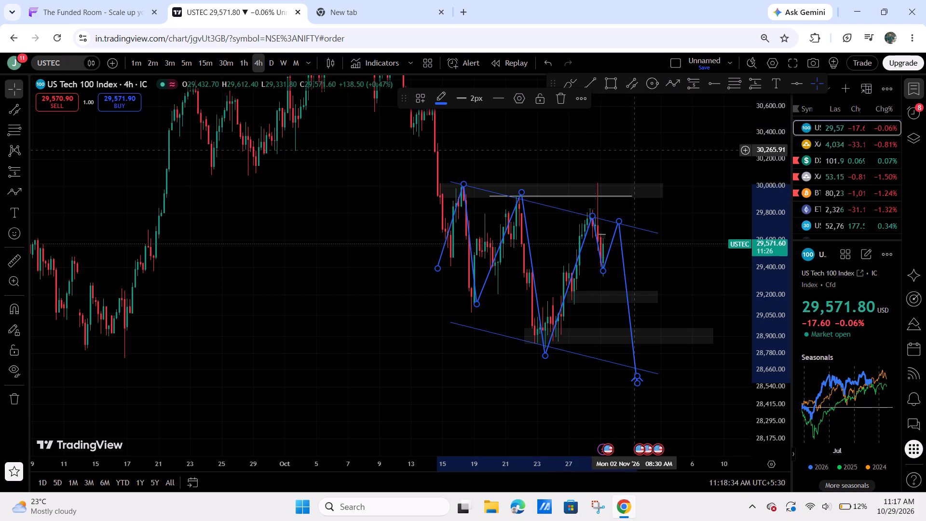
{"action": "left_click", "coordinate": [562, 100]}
Extend the short horizontal line near 29,640 on the USTEC 4-hour chart to about 7:30 PM on 29 October.
{"action": "scroll", "coordinate": [624, 263], "scroll_direction": "up", "scroll_amount": 7}
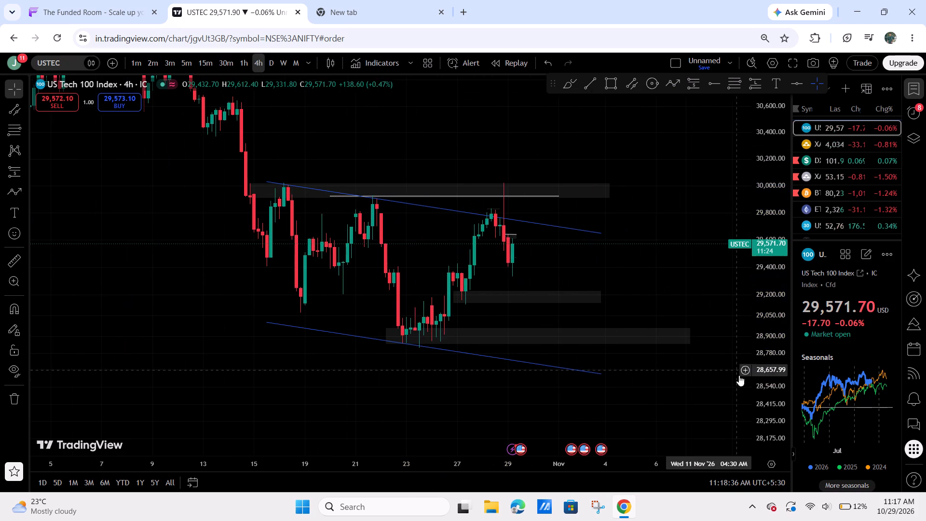
{"action": "left_click_drag", "start_coordinate": [751, 376], "coordinate": [749, 180]}
{"action": "left_click_drag", "start_coordinate": [591, 110], "coordinate": [713, 280]}
{"action": "left_click_drag", "start_coordinate": [769, 325], "coordinate": [736, 114]}
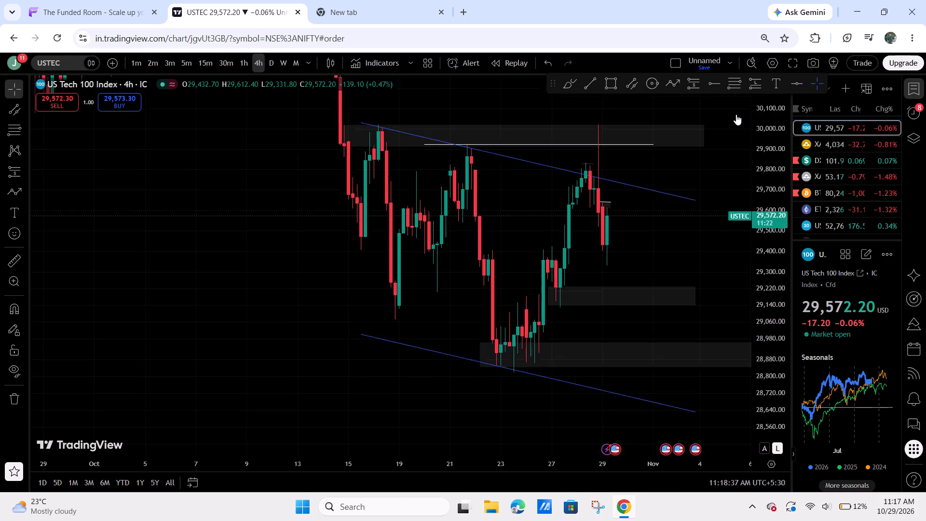
{"action": "left_click_drag", "start_coordinate": [736, 114], "coordinate": [731, 89]}
{"action": "scroll", "coordinate": [627, 260], "scroll_direction": "up", "scroll_amount": 7}
{"action": "left_click_drag", "start_coordinate": [561, 219], "coordinate": [591, 219]}
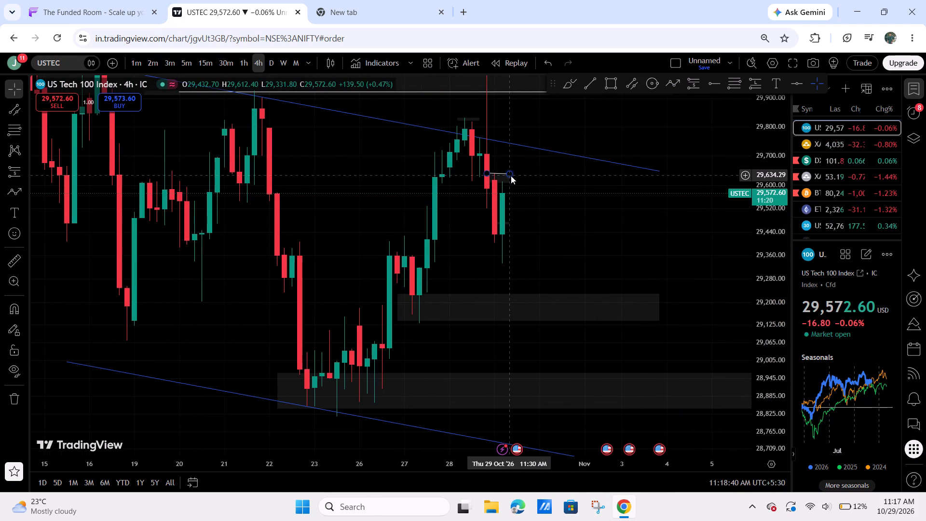
{"action": "left_click_drag", "start_coordinate": [511, 176], "coordinate": [528, 168]}
Switch USTEC to the 15-minute chart and examine price action between the small intraday zones below the 29,640 line.
{"action": "left_click_drag", "start_coordinate": [546, 196], "coordinate": [616, 216]}
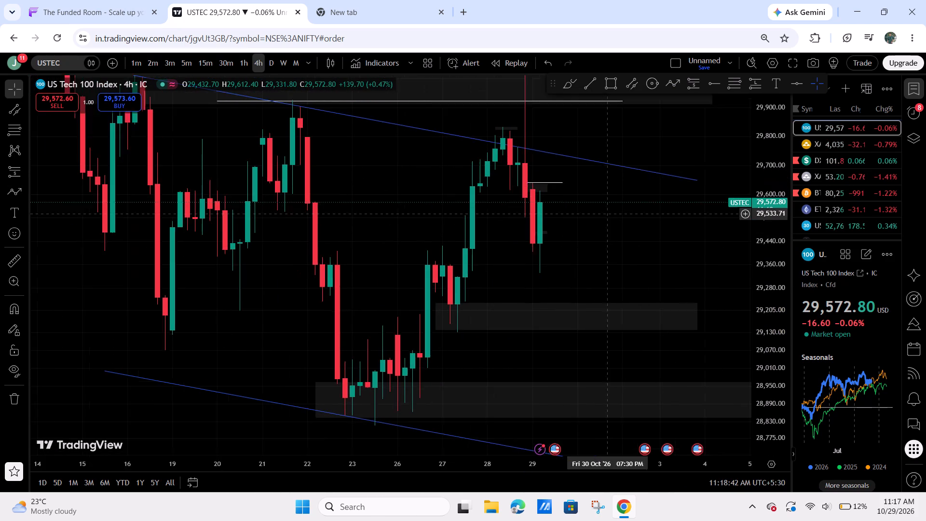
{"action": "left_click_drag", "start_coordinate": [616, 216], "coordinate": [679, 231]}
{"action": "left_click", "coordinate": [212, 57]}
{"action": "scroll", "coordinate": [574, 246], "scroll_direction": "down", "scroll_amount": 2}
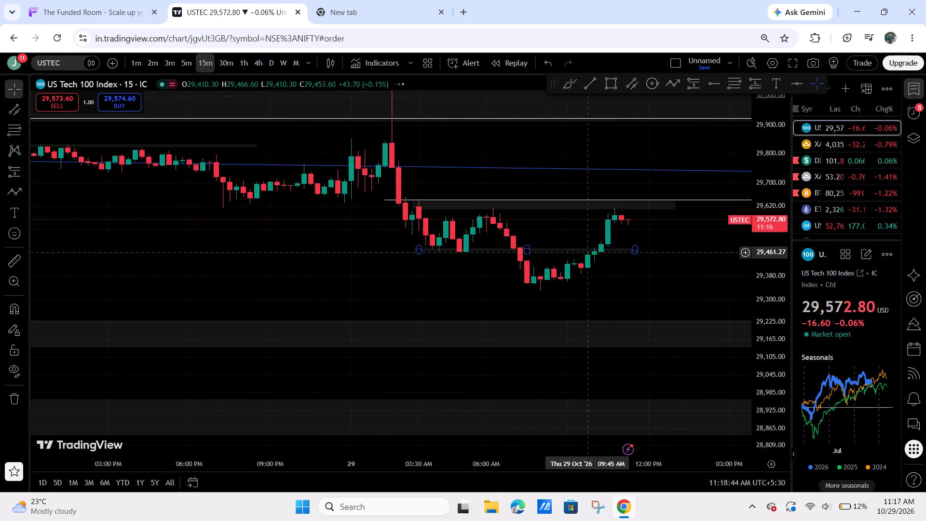
{"action": "scroll", "coordinate": [615, 268], "scroll_direction": "down", "scroll_amount": 2}
{"action": "left_click_drag", "start_coordinate": [734, 307], "coordinate": [690, 321]}
{"action": "left_click_drag", "start_coordinate": [775, 350], "coordinate": [712, 15]}
{"action": "left_click_drag", "start_coordinate": [680, 147], "coordinate": [643, 169]}
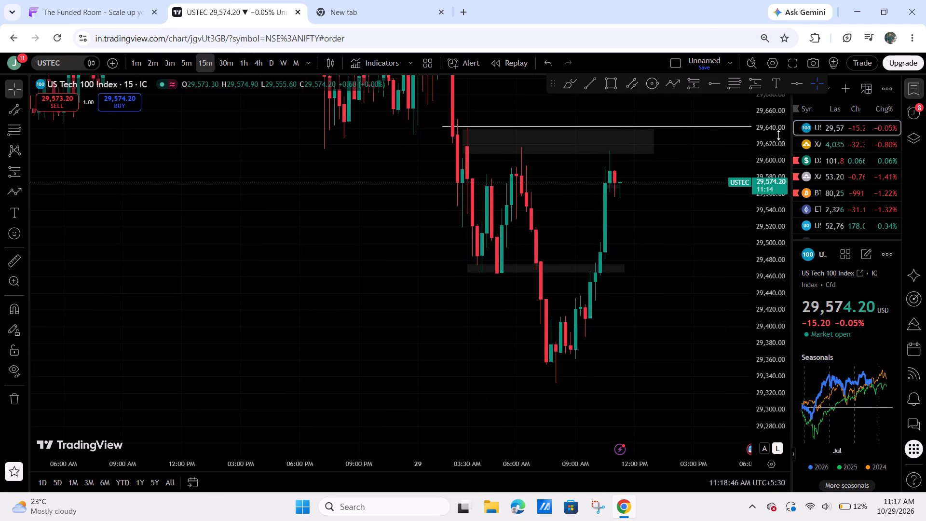
{"action": "left_click_drag", "start_coordinate": [780, 132], "coordinate": [754, 237]}
{"action": "left_click_drag", "start_coordinate": [716, 235], "coordinate": [627, 241]}
{"action": "left_click_drag", "start_coordinate": [651, 243], "coordinate": [588, 240]}
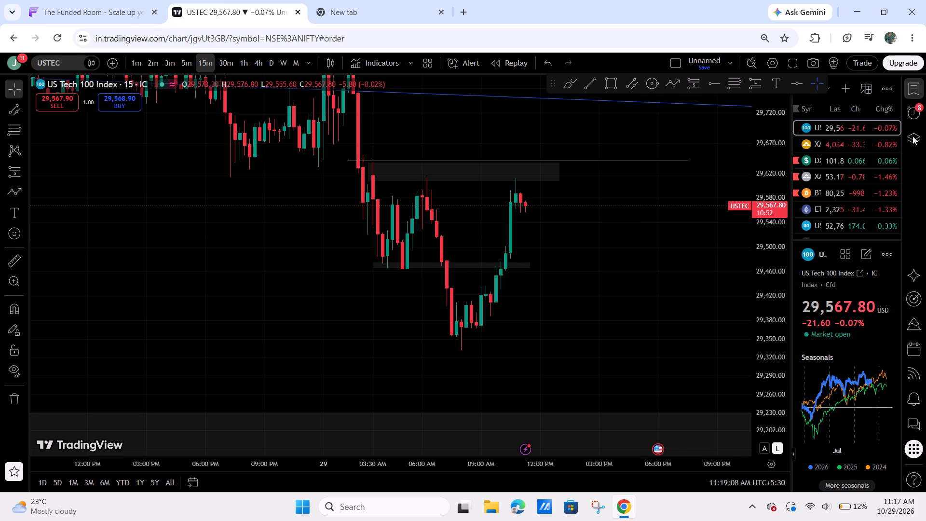
Load XAUUSD and compare gold's 15-minute price action around the lower zone with the 1-hour chart on The Funded Room.
{"action": "left_click", "coordinate": [850, 139]}
{"action": "left_click_drag", "start_coordinate": [612, 259], "coordinate": [661, 158]}
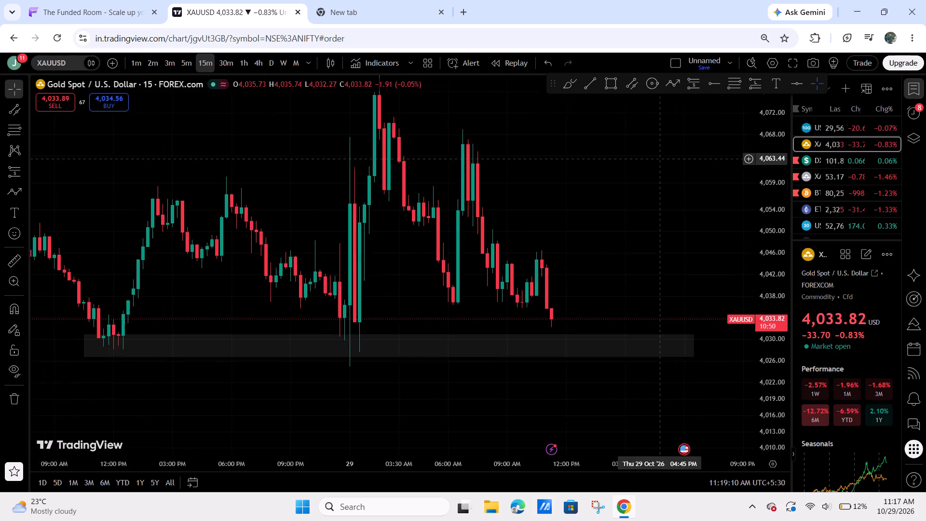
{"action": "scroll", "coordinate": [693, 204], "scroll_direction": "down", "scroll_amount": 4}
{"action": "left_click_drag", "start_coordinate": [759, 155], "coordinate": [713, 235]}
{"action": "left_click_drag", "start_coordinate": [685, 237], "coordinate": [548, 239]}
{"action": "left_click", "coordinate": [113, 0]}
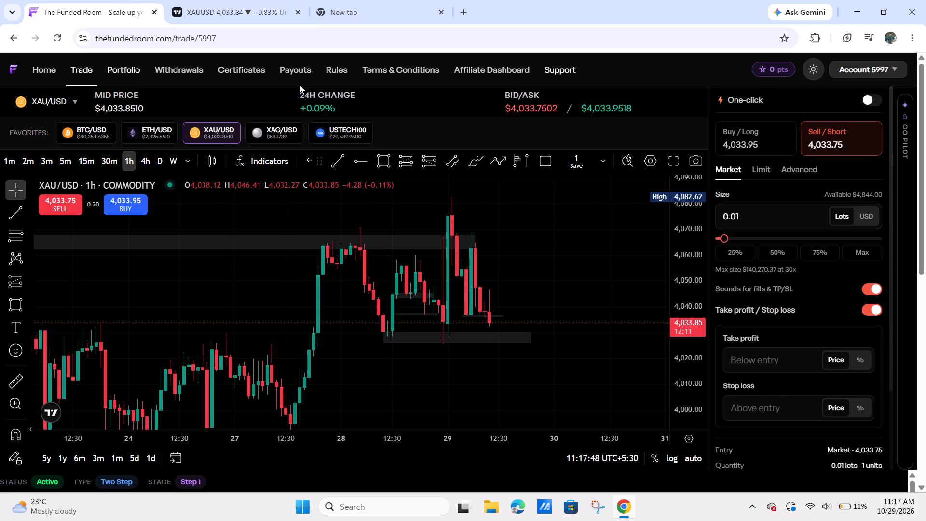
{"action": "left_click_drag", "start_coordinate": [600, 276], "coordinate": [652, 258]}
{"action": "left_click_drag", "start_coordinate": [670, 306], "coordinate": [669, 234]}
{"action": "left_click_drag", "start_coordinate": [626, 250], "coordinate": [599, 262]}
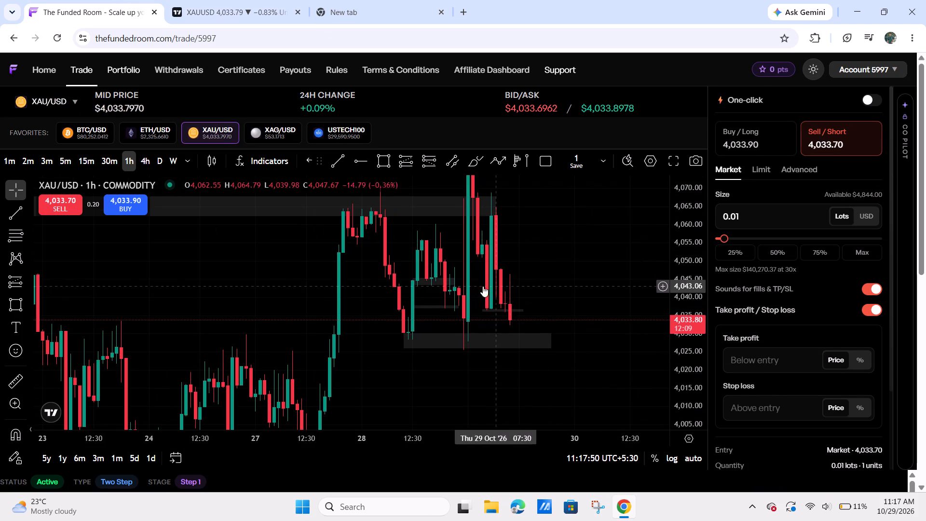
{"action": "left_click", "coordinate": [255, 0]}
{"action": "scroll", "coordinate": [575, 258], "scroll_direction": "down", "scroll_amount": 4}
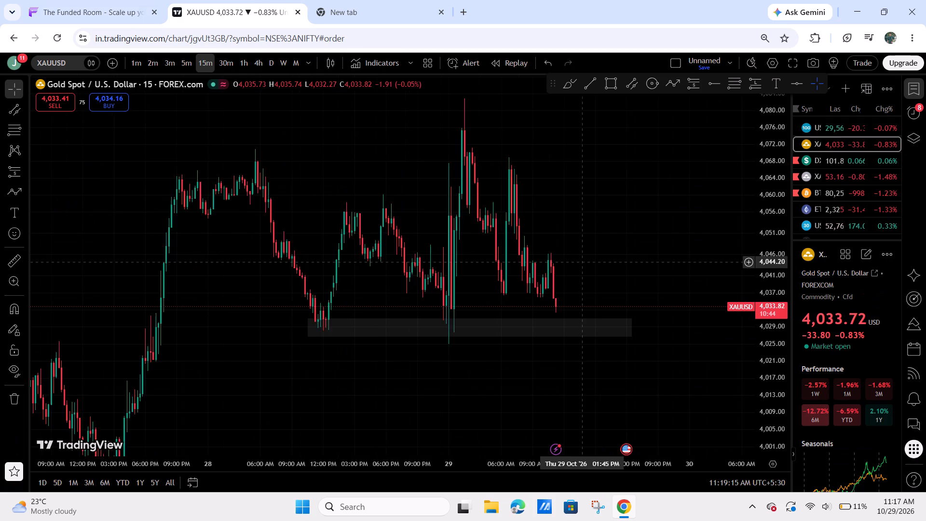
Load DXY and examine the dollar index's recent swings on the 15-minute chart.
{"action": "left_click", "coordinate": [823, 156]}
{"action": "scroll", "coordinate": [641, 284], "scroll_direction": "up", "scroll_amount": 4}
{"action": "scroll", "coordinate": [641, 284], "scroll_direction": "down", "scroll_amount": 6}
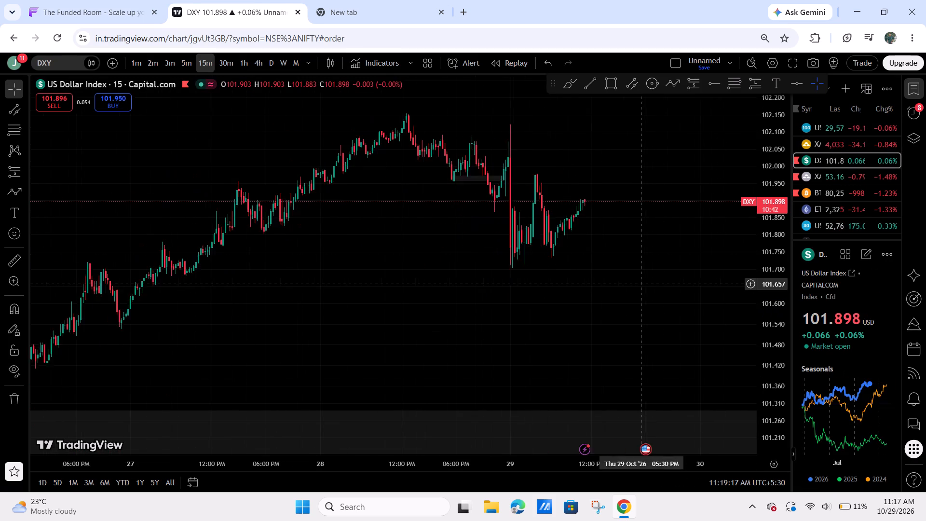
{"action": "left_click_drag", "start_coordinate": [766, 290], "coordinate": [749, 160]}
{"action": "left_click_drag", "start_coordinate": [684, 215], "coordinate": [664, 243]}
{"action": "scroll", "coordinate": [706, 255], "scroll_direction": "up", "scroll_amount": 3}
{"action": "left_click_drag", "start_coordinate": [765, 185], "coordinate": [753, 247]}
{"action": "left_click_drag", "start_coordinate": [640, 279], "coordinate": [783, 306]}
{"action": "scroll", "coordinate": [759, 310], "scroll_direction": "up", "scroll_amount": 6}
{"action": "scroll", "coordinate": [662, 306], "scroll_direction": "up", "scroll_amount": 7}
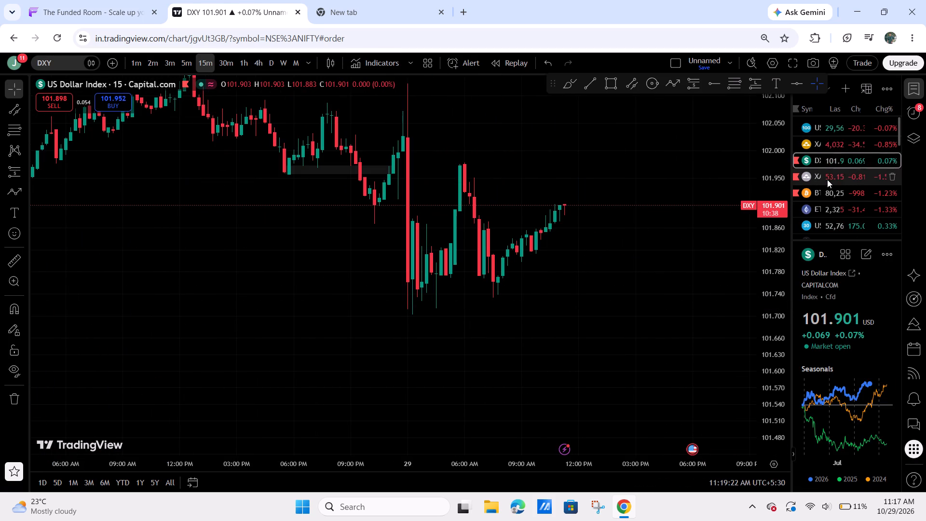
Load XAGUSD and examine silver's price action between its upper and lower zones on the 15-minute chart.
{"action": "left_click", "coordinate": [829, 179]}
{"action": "left_click_drag", "start_coordinate": [633, 290], "coordinate": [617, 177]}
{"action": "scroll", "coordinate": [651, 226], "scroll_direction": "down", "scroll_amount": 5}
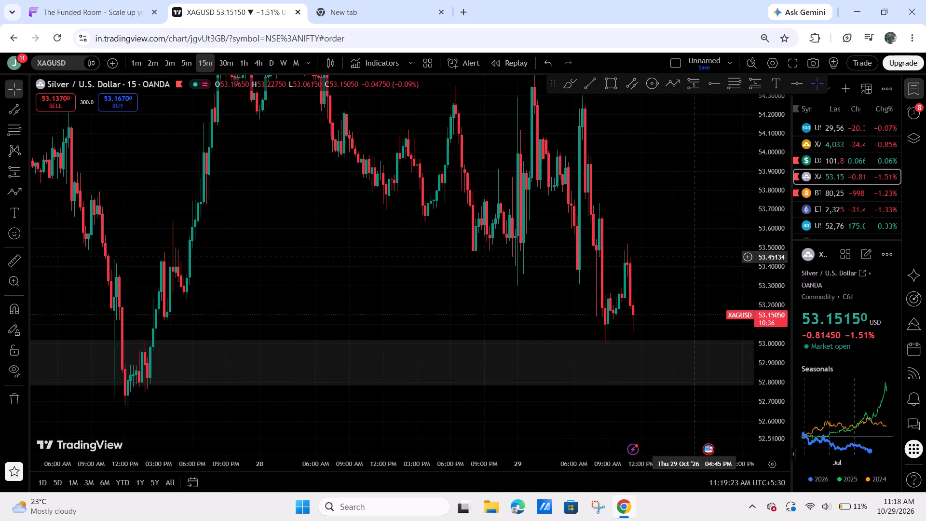
{"action": "left_click_drag", "start_coordinate": [735, 188], "coordinate": [725, 243]}
{"action": "left_click_drag", "start_coordinate": [711, 247], "coordinate": [683, 250]}
{"action": "left_click_drag", "start_coordinate": [777, 204], "coordinate": [751, 270]}
{"action": "left_click_drag", "start_coordinate": [704, 276], "coordinate": [662, 274]}
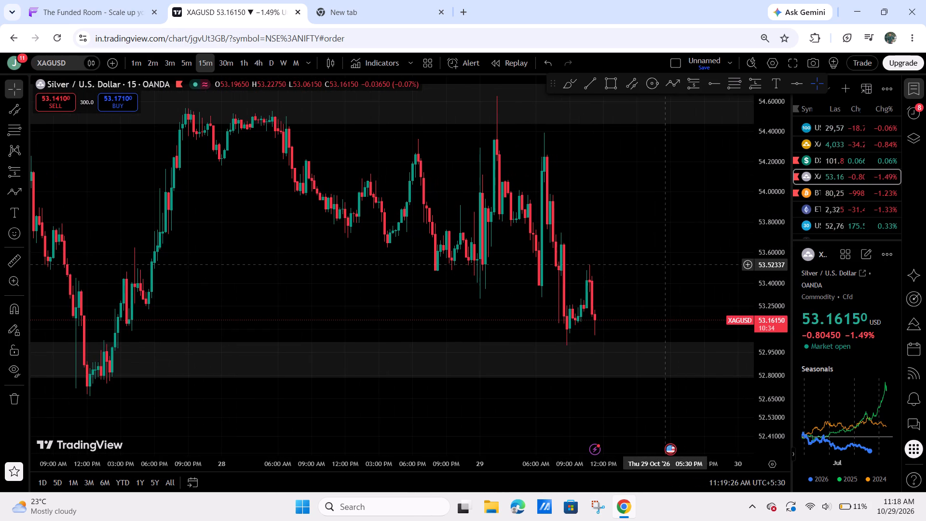
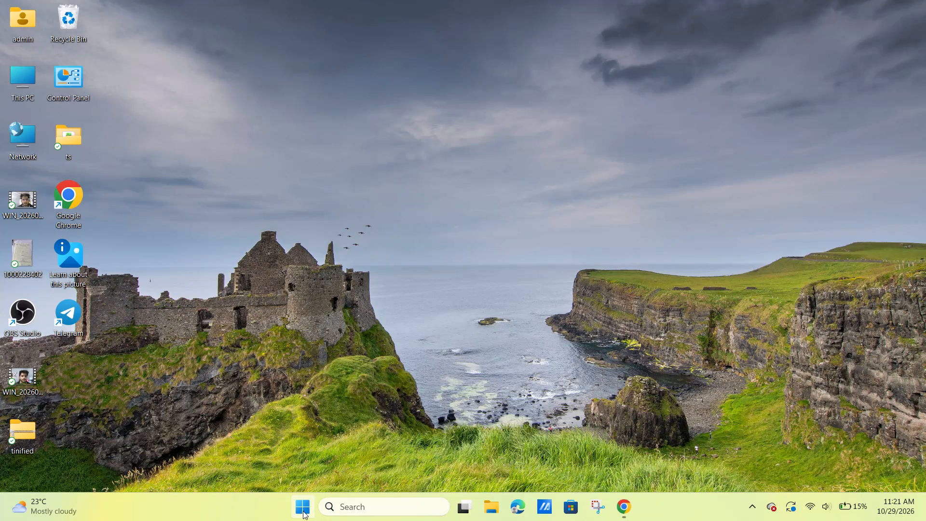
Open the Windows power options to shut down the computer.
{"action": "left_click", "coordinate": [291, 509]}
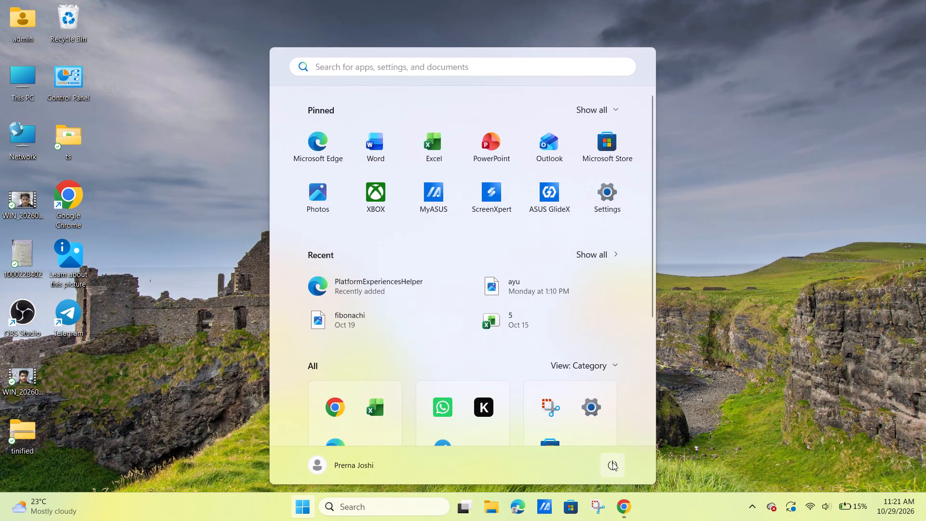
{"action": "left_click", "coordinate": [614, 462]}
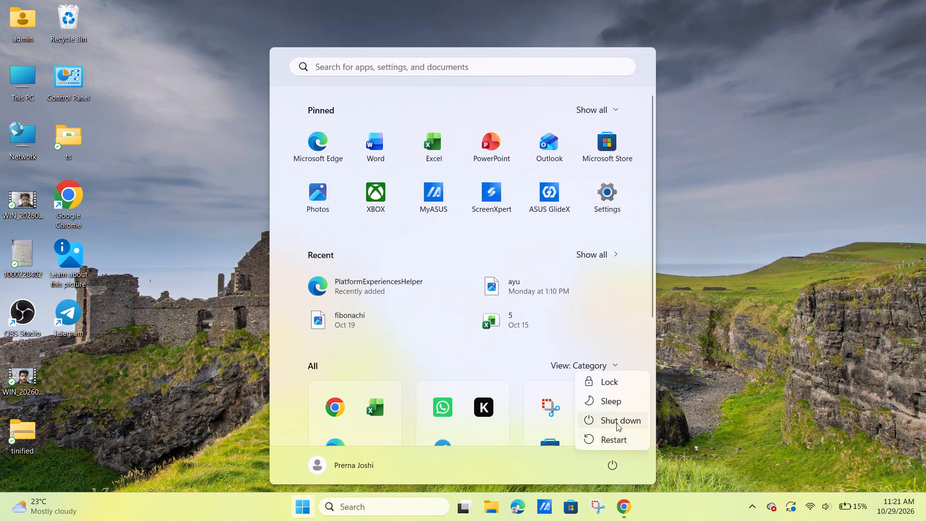